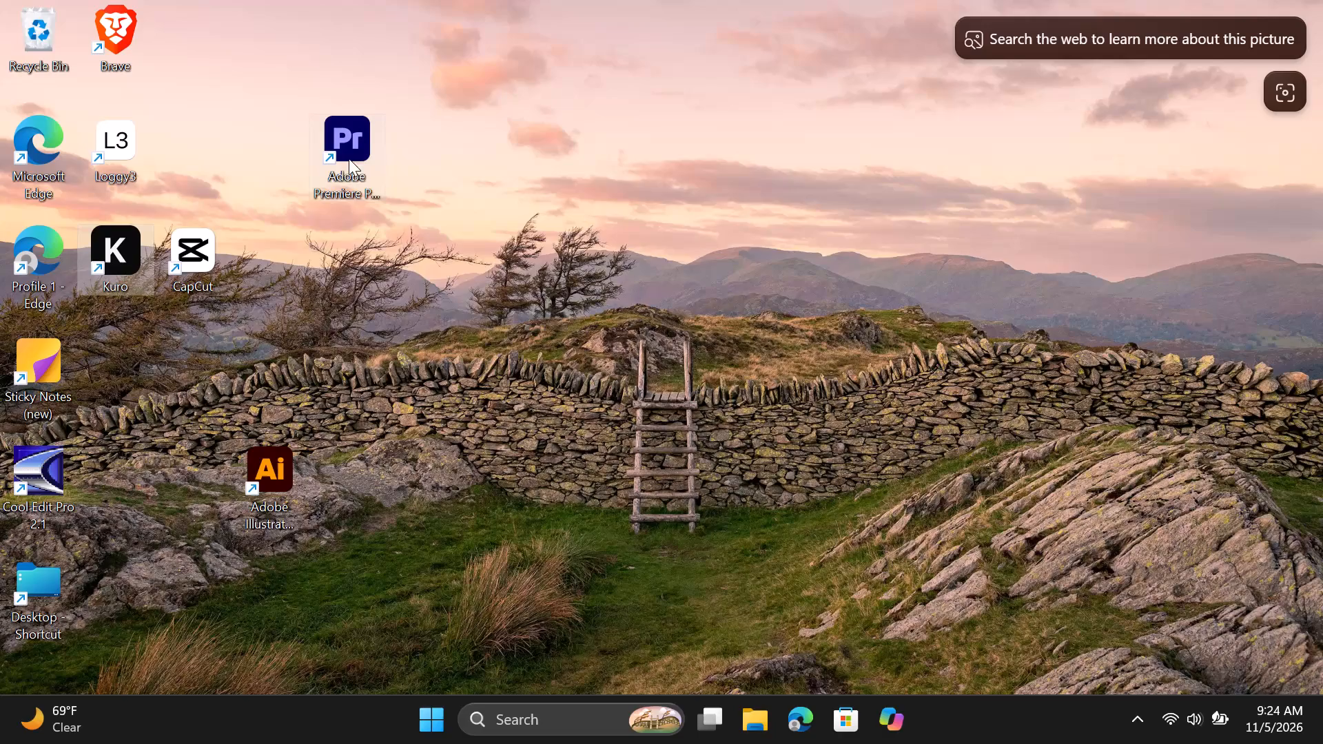
Launch Adobe Premiere and reopen the project that was open when it last quit unexpectedly.
double_click(360, 143)
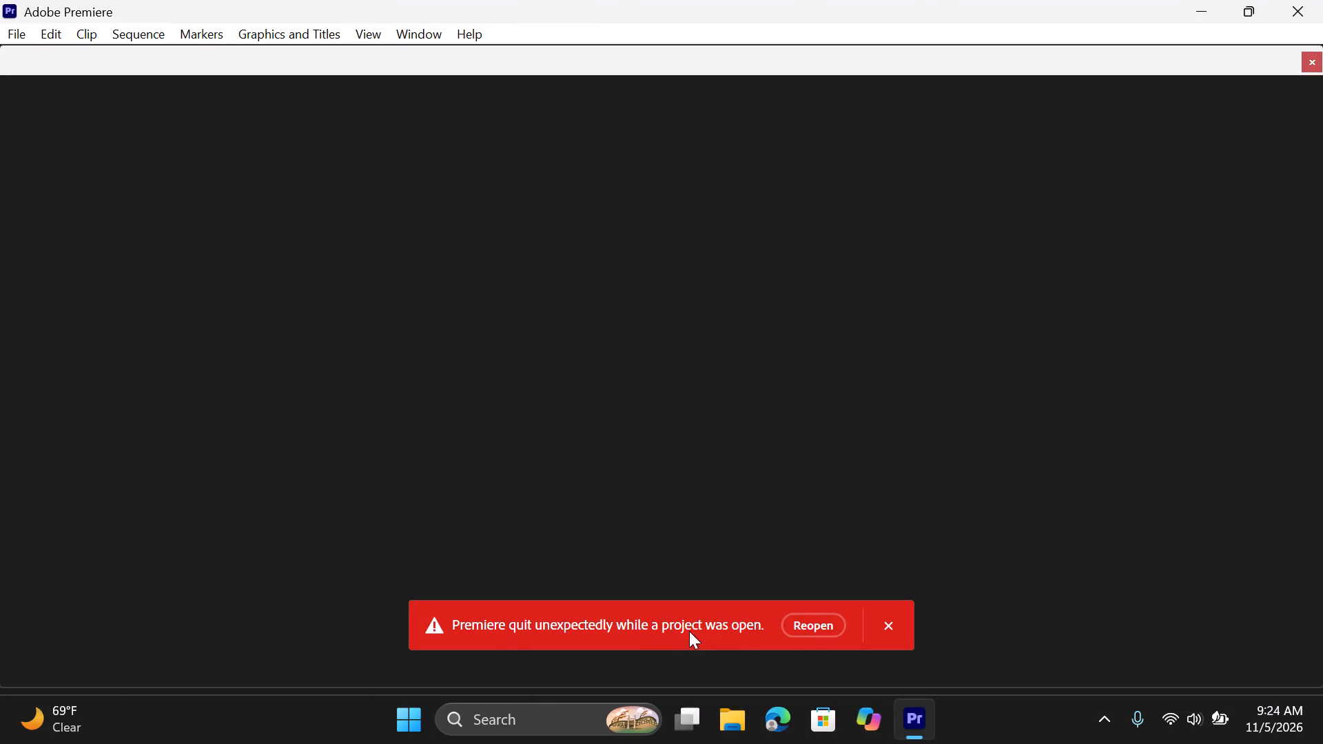
left_click(829, 627)
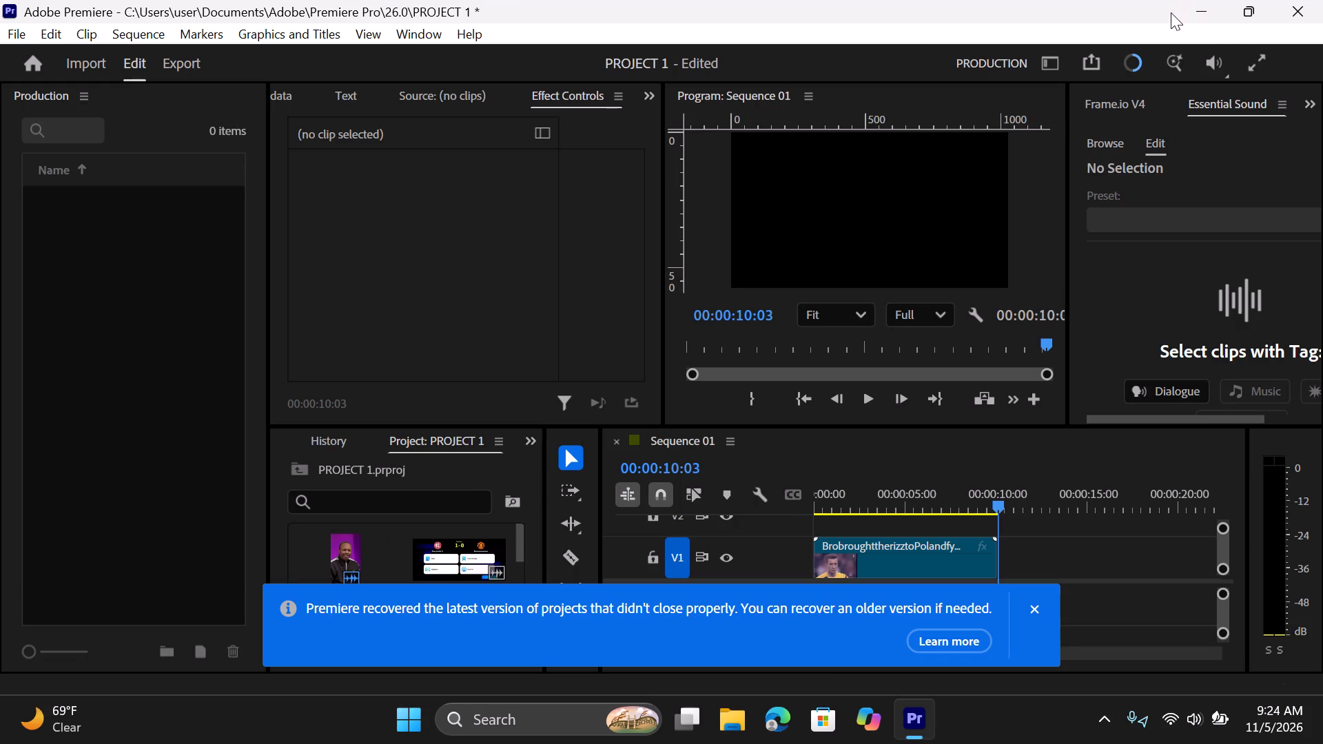
Minimize the Premiere window and launch Kuro from the desktop.
left_click(1200, 11)
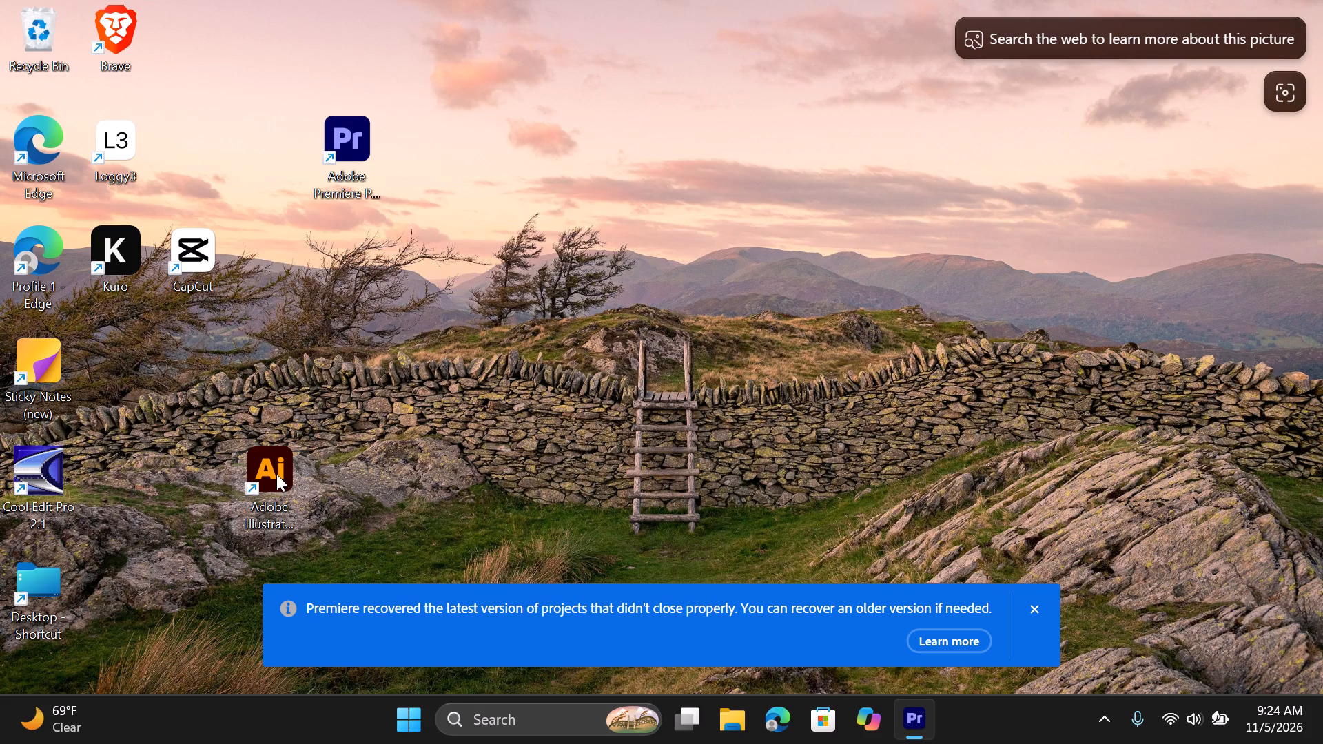
double_click(127, 247)
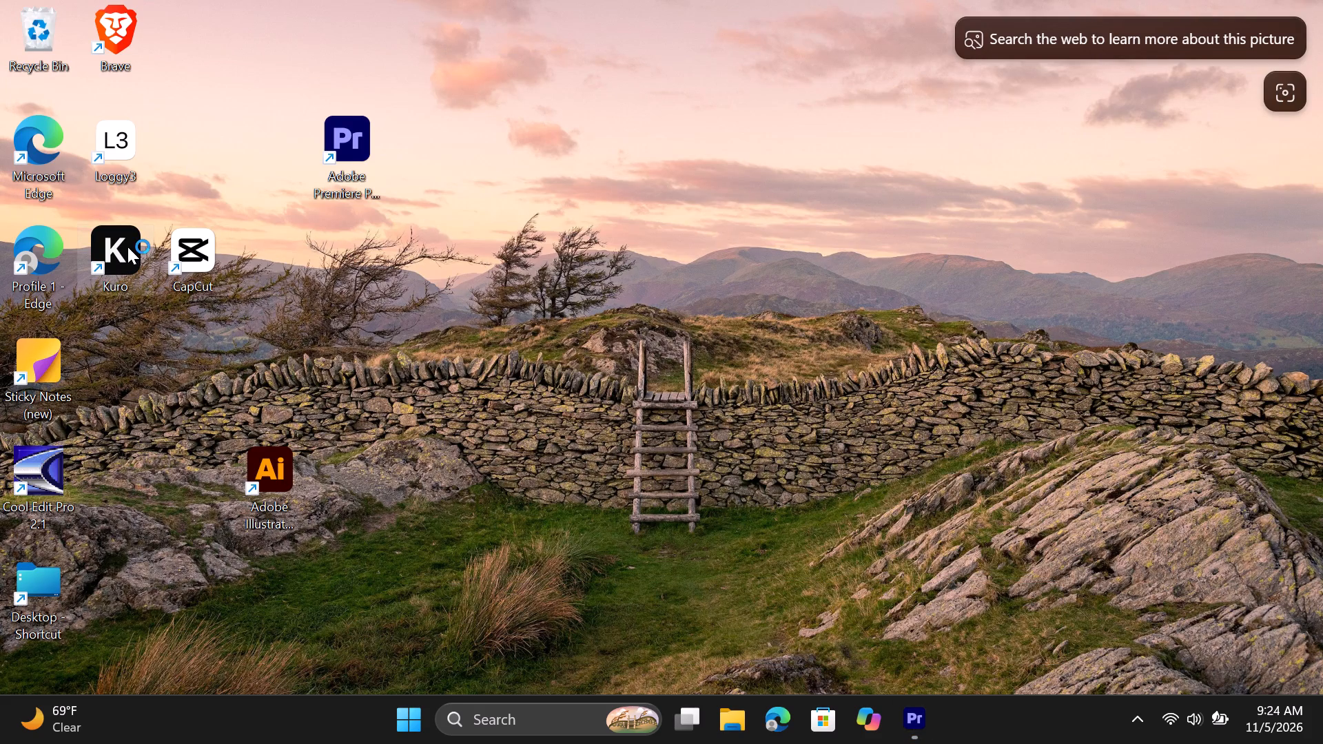
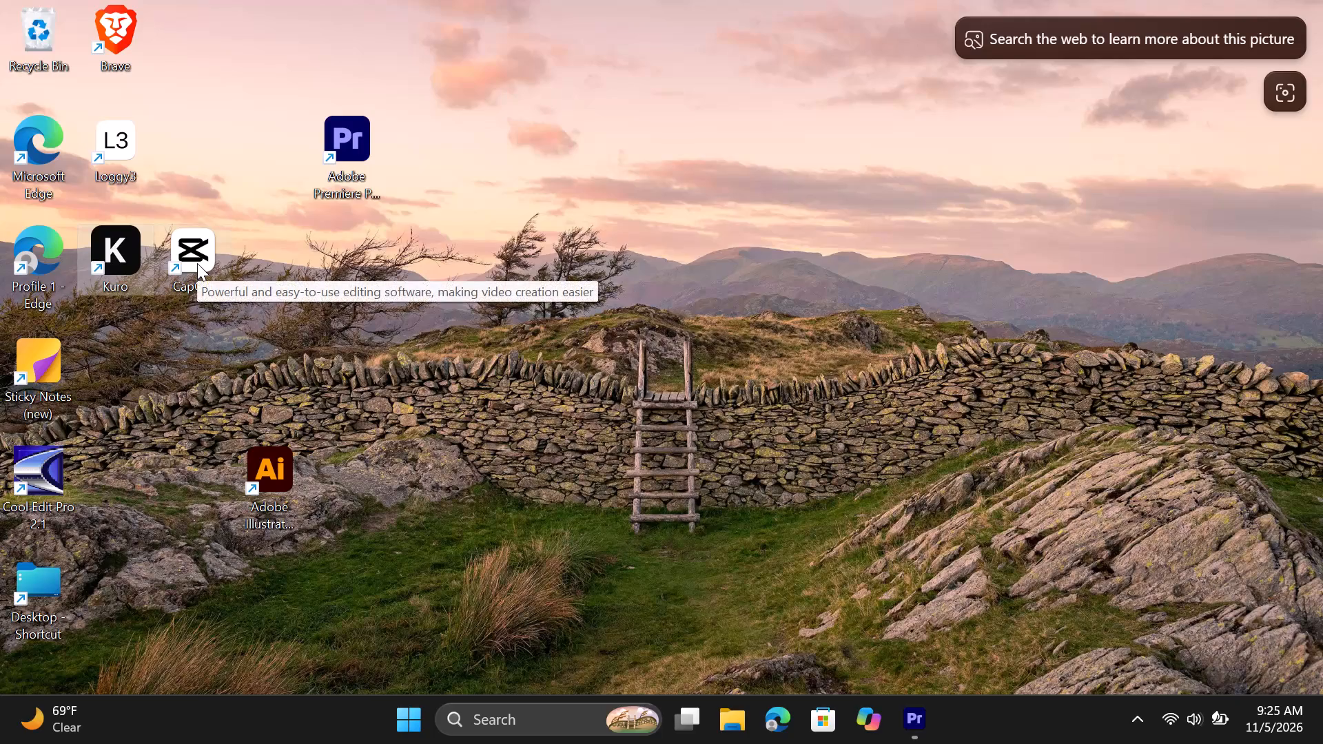
Launch Adobe Premiere from the desktop with PROJECT 1 and dismiss the project recovery notice.
double_click(356, 150)
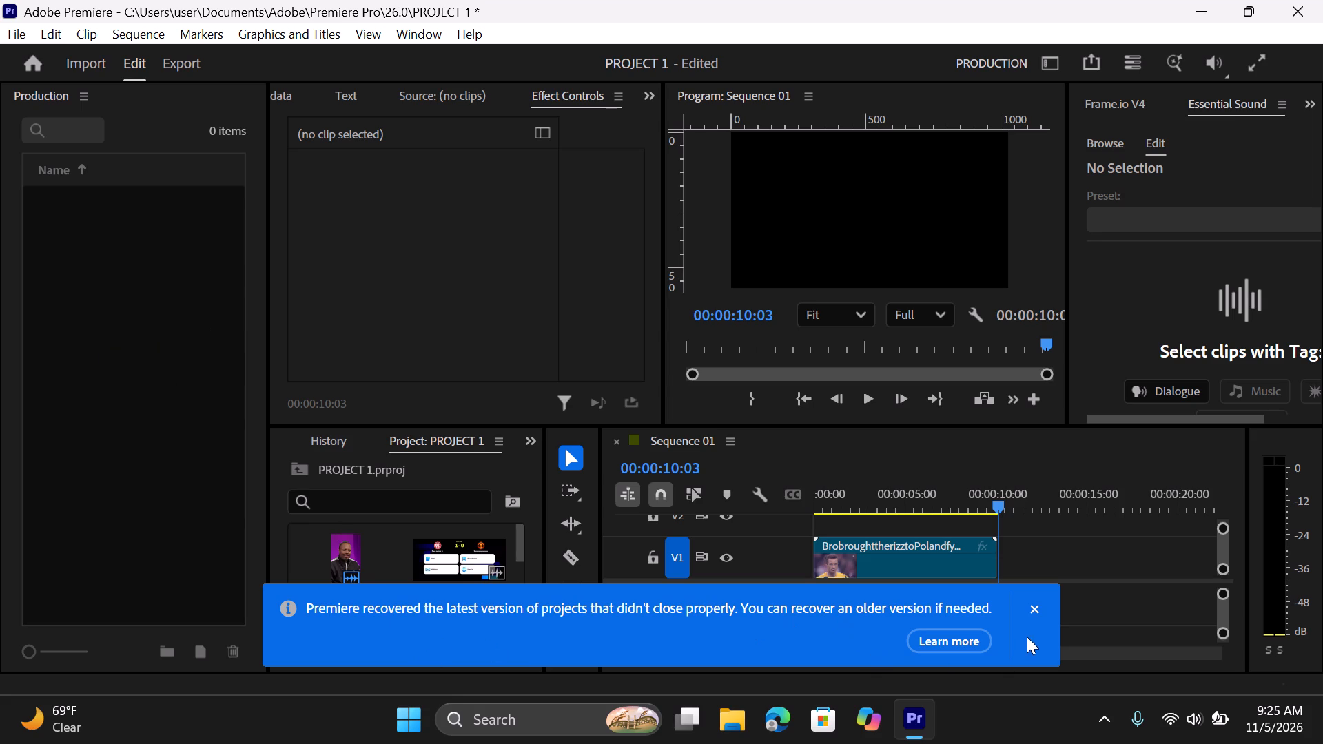
left_click(1035, 606)
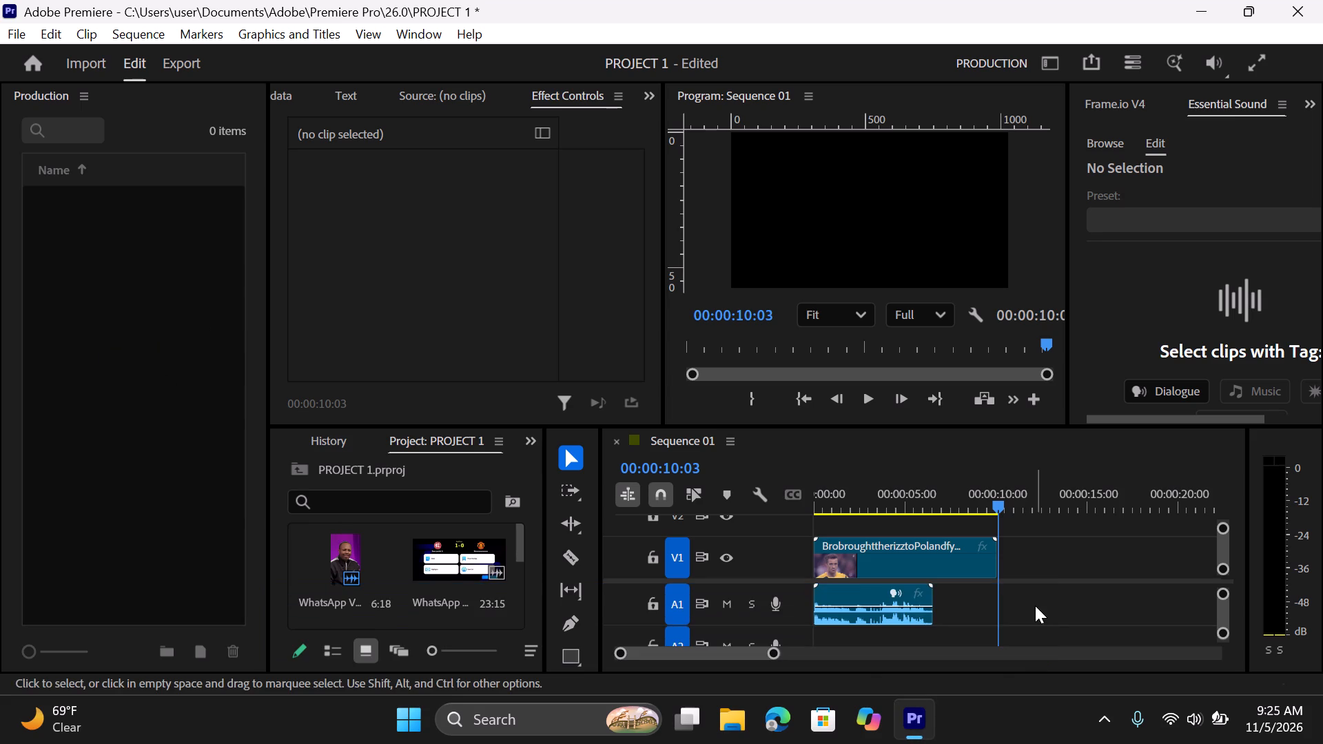
Trim the end of the V1 video clip to match the A1 audio clip's end at 00:00:06:18, playing Sequence 01 to check it.
left_click(863, 397)
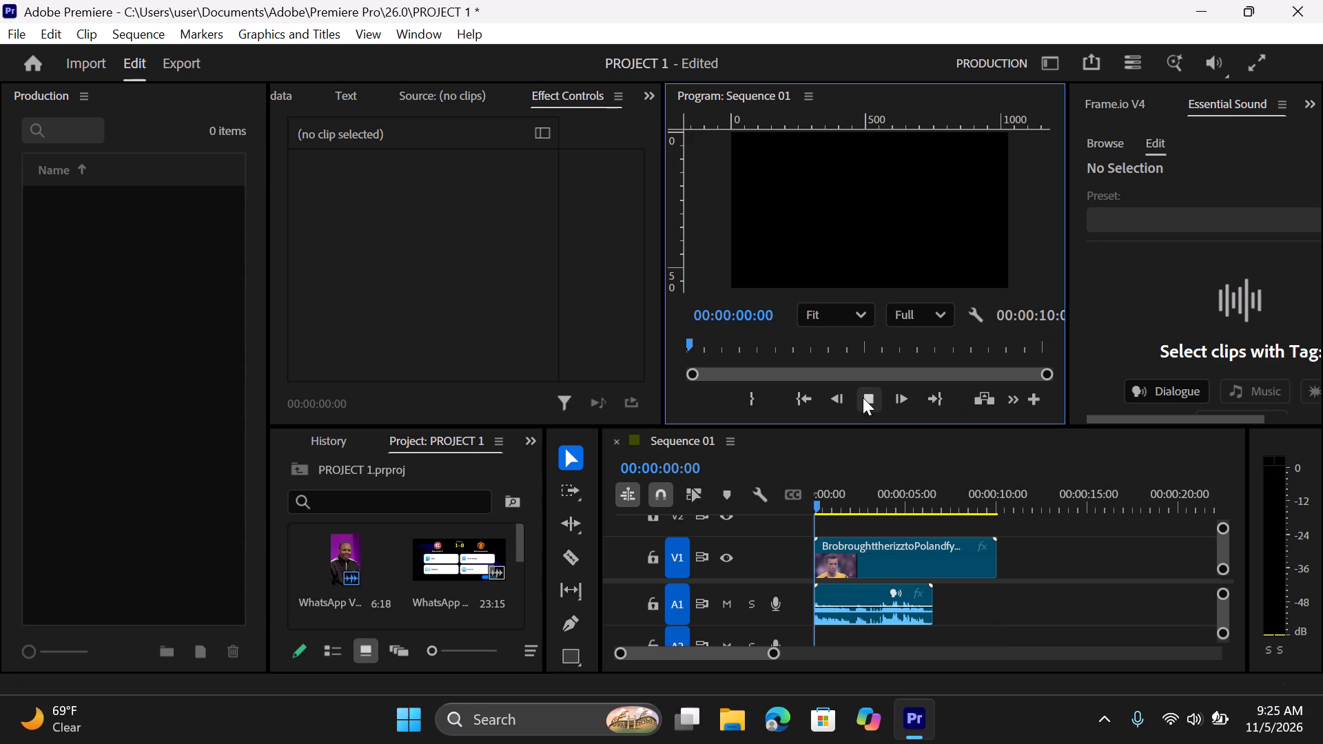
left_click(863, 397)
left_click(863, 397)
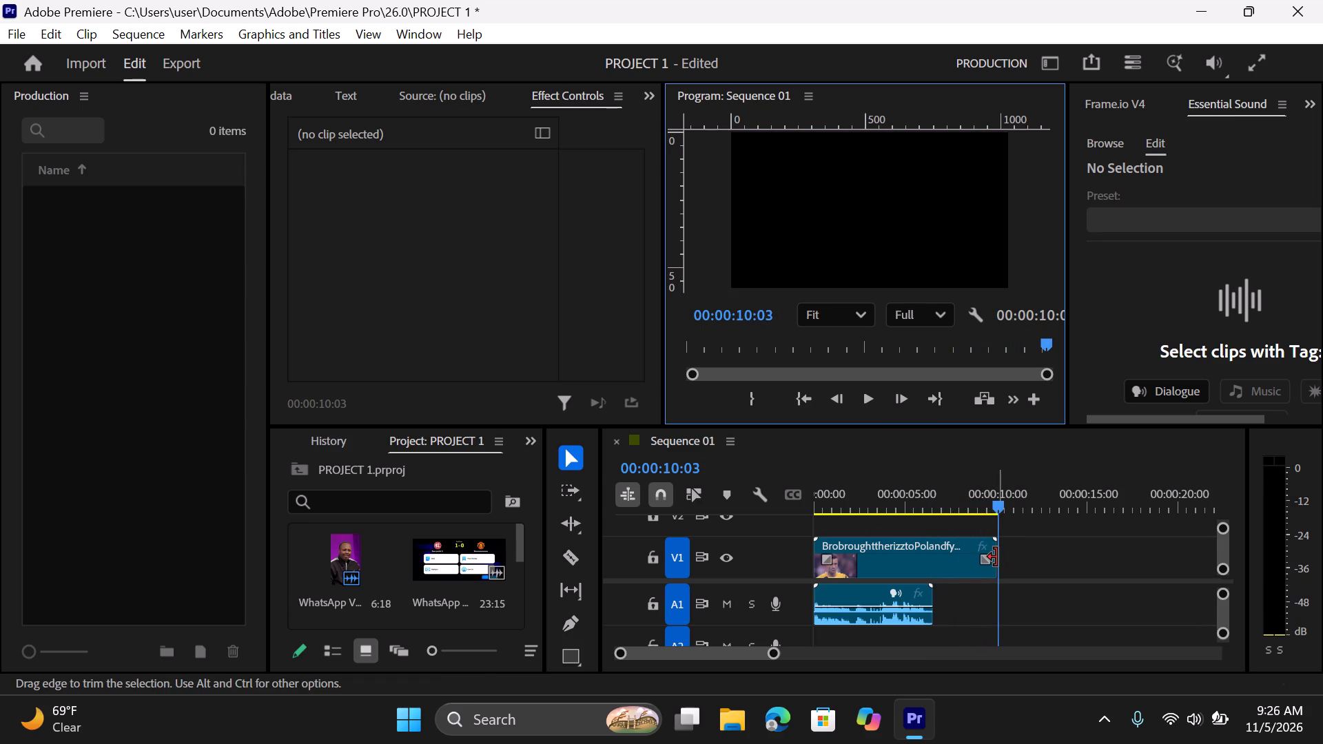
left_click_drag(996, 557, 943, 564)
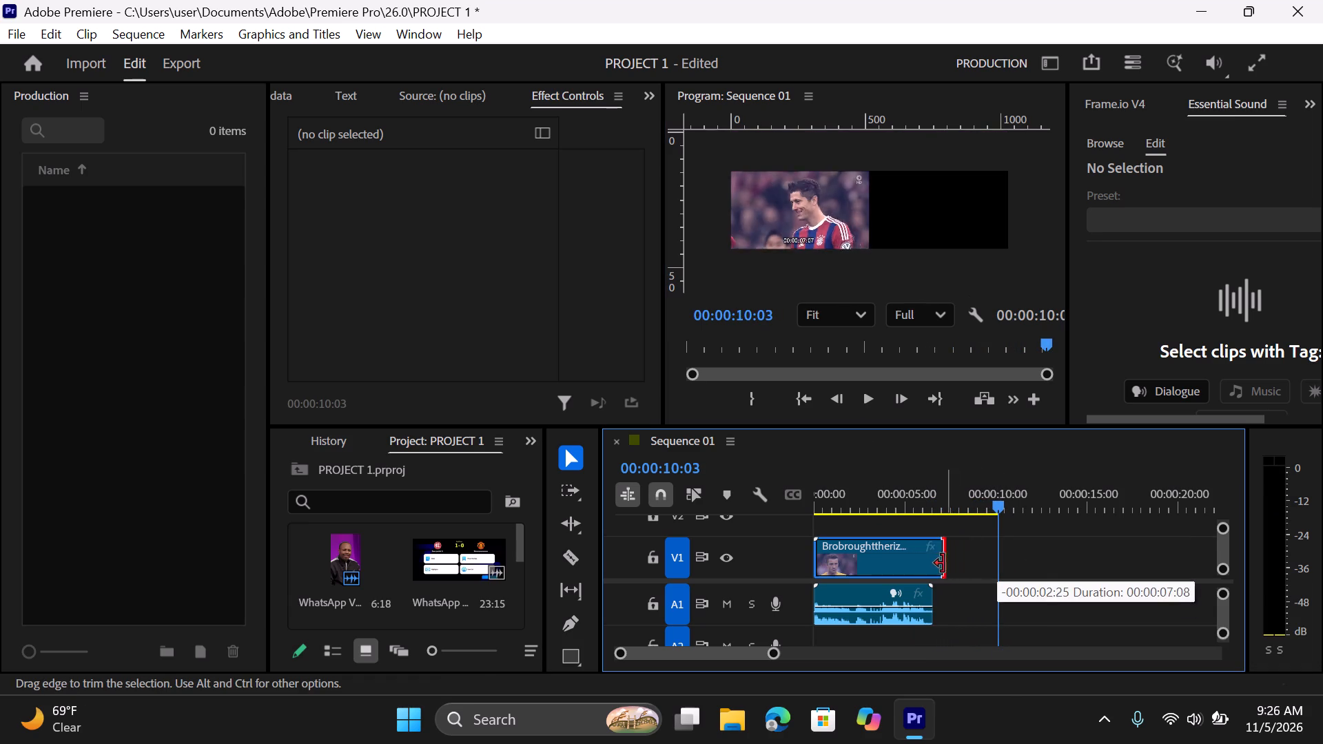
left_click_drag(943, 564, 935, 566)
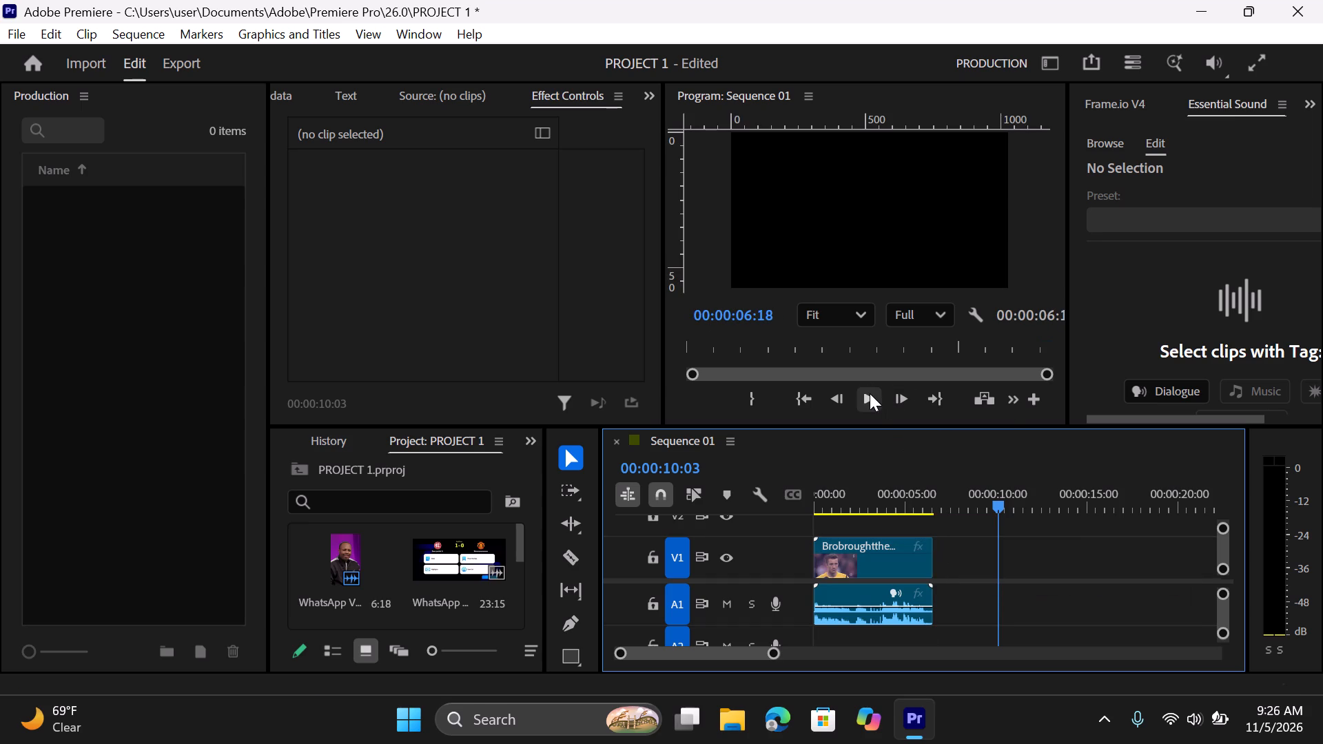
left_click(870, 393)
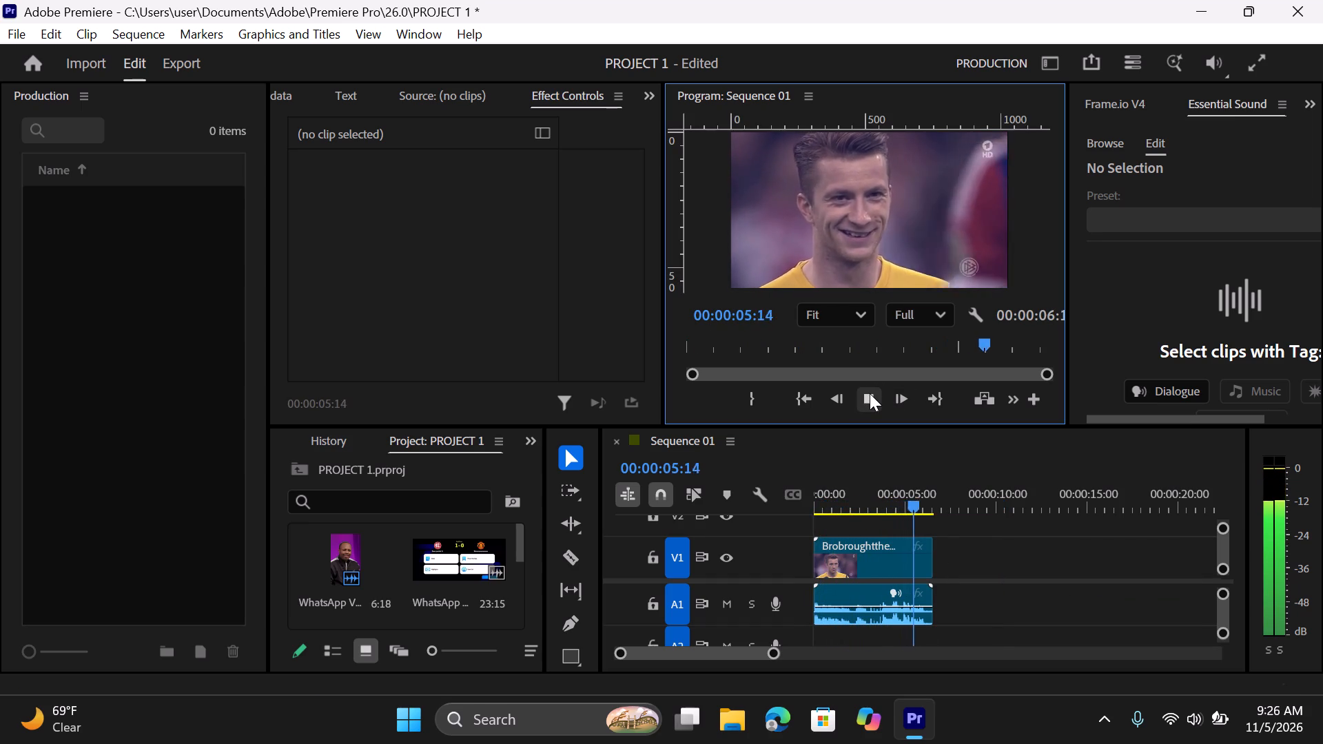
Add a text graphic at the top of the frame reading "pov:me and bro when we say a 10\10 buddie".
key("t")
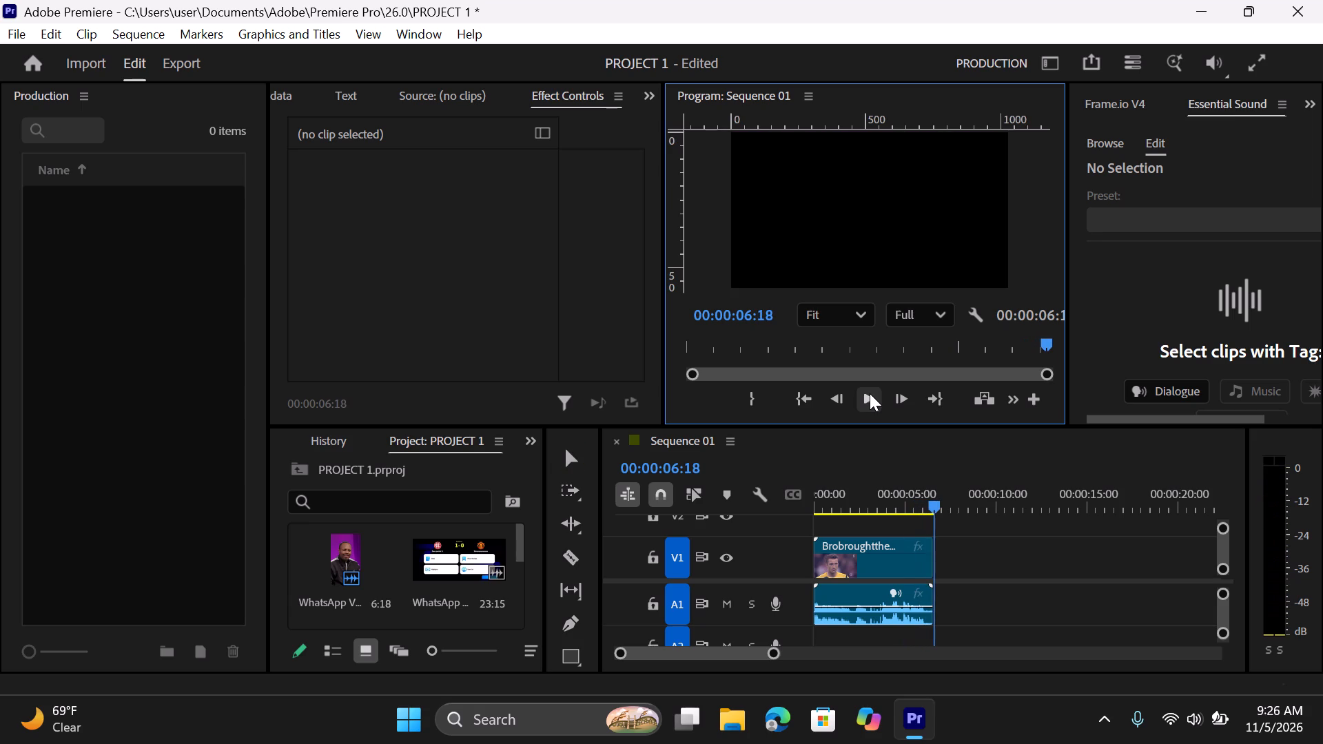
left_click_drag(729, 145, 733, 138)
left_click(733, 138)
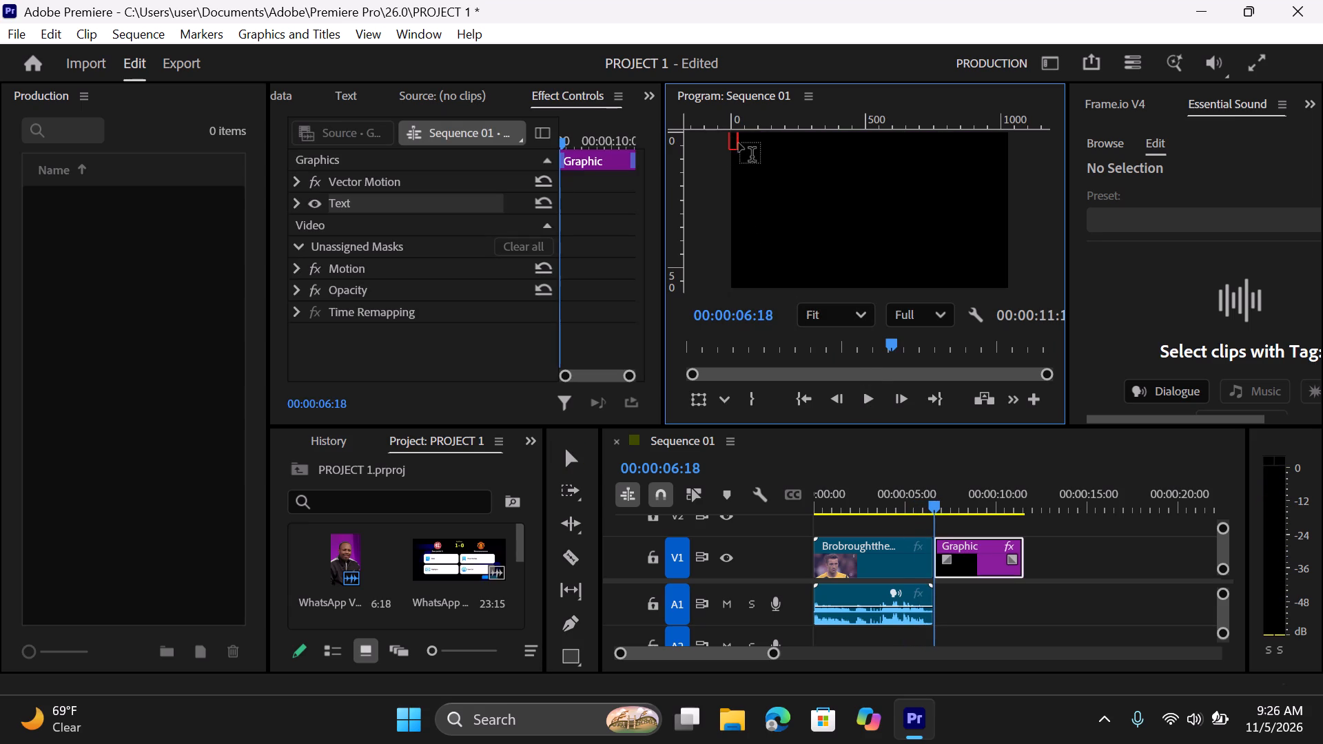
left_click(743, 148)
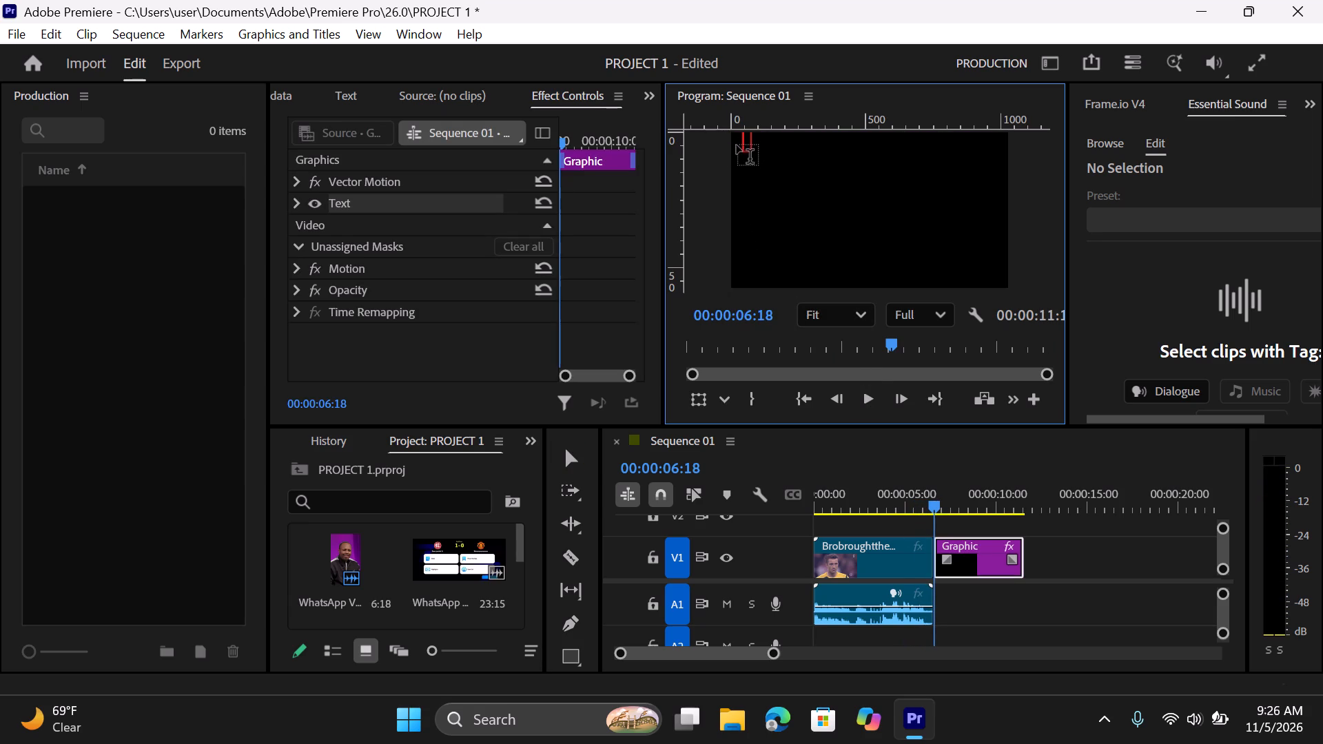
left_click(737, 144)
type("pov")
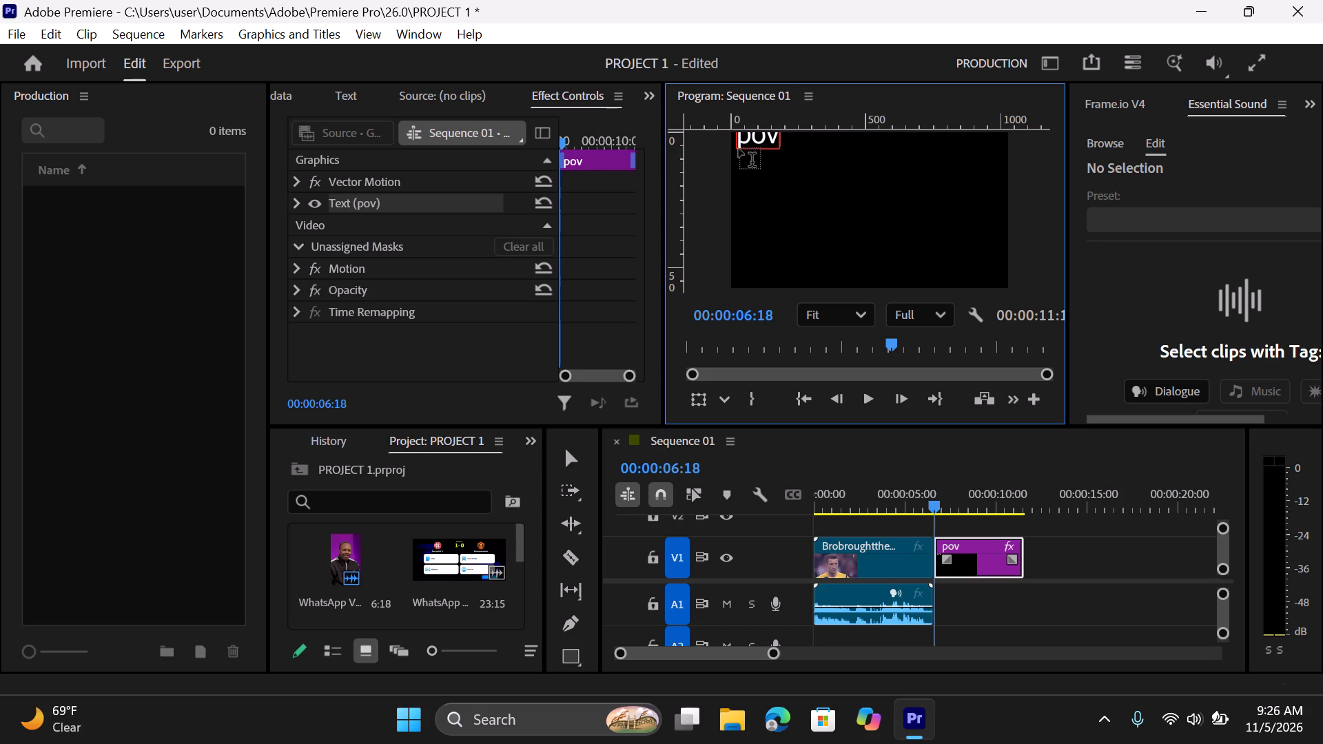
key("shift+colon")
key("m")
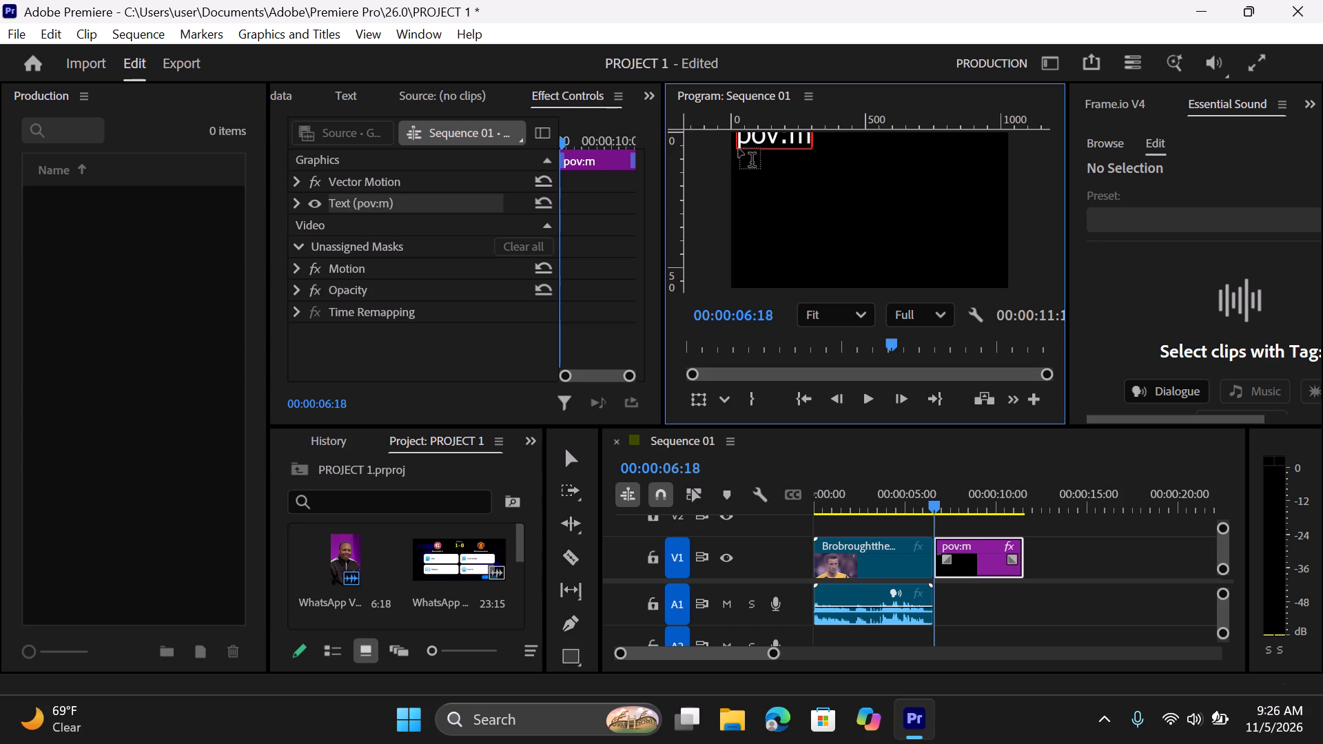
type("e")
key("space")
type("and b")
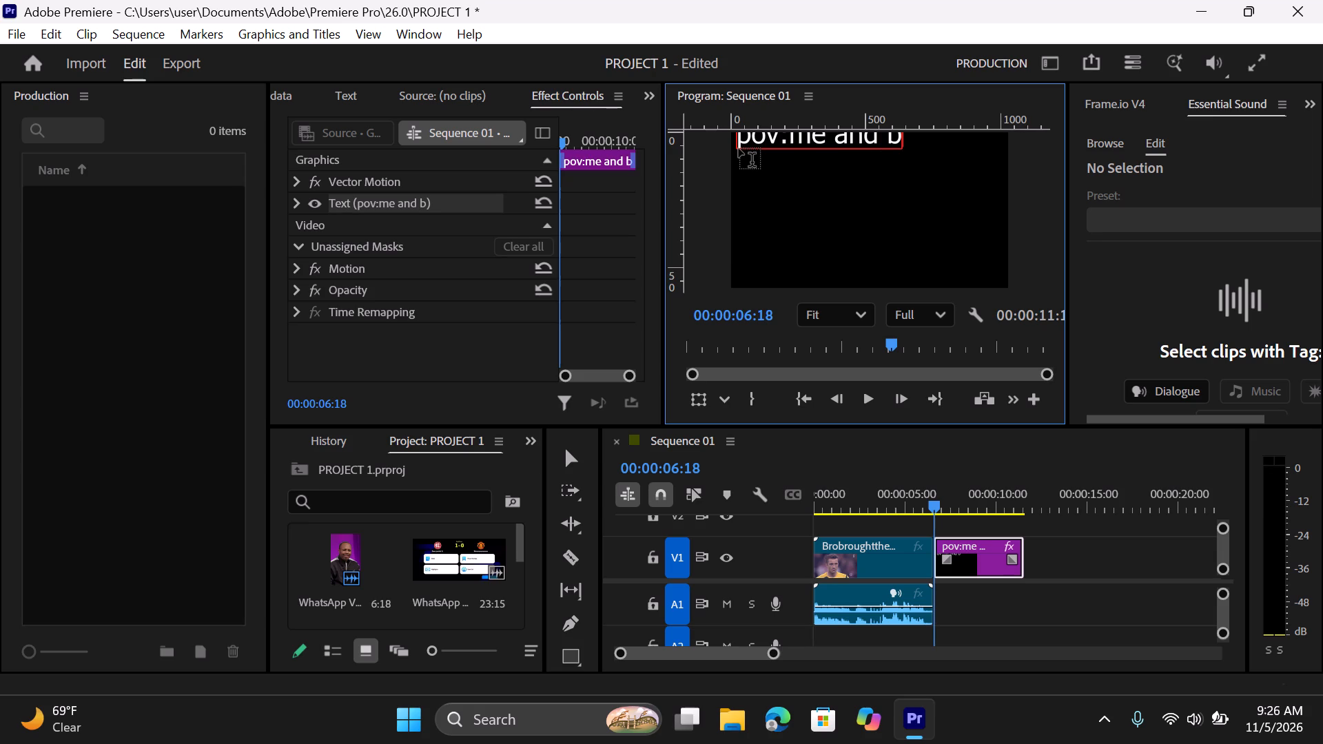
type("ro whe")
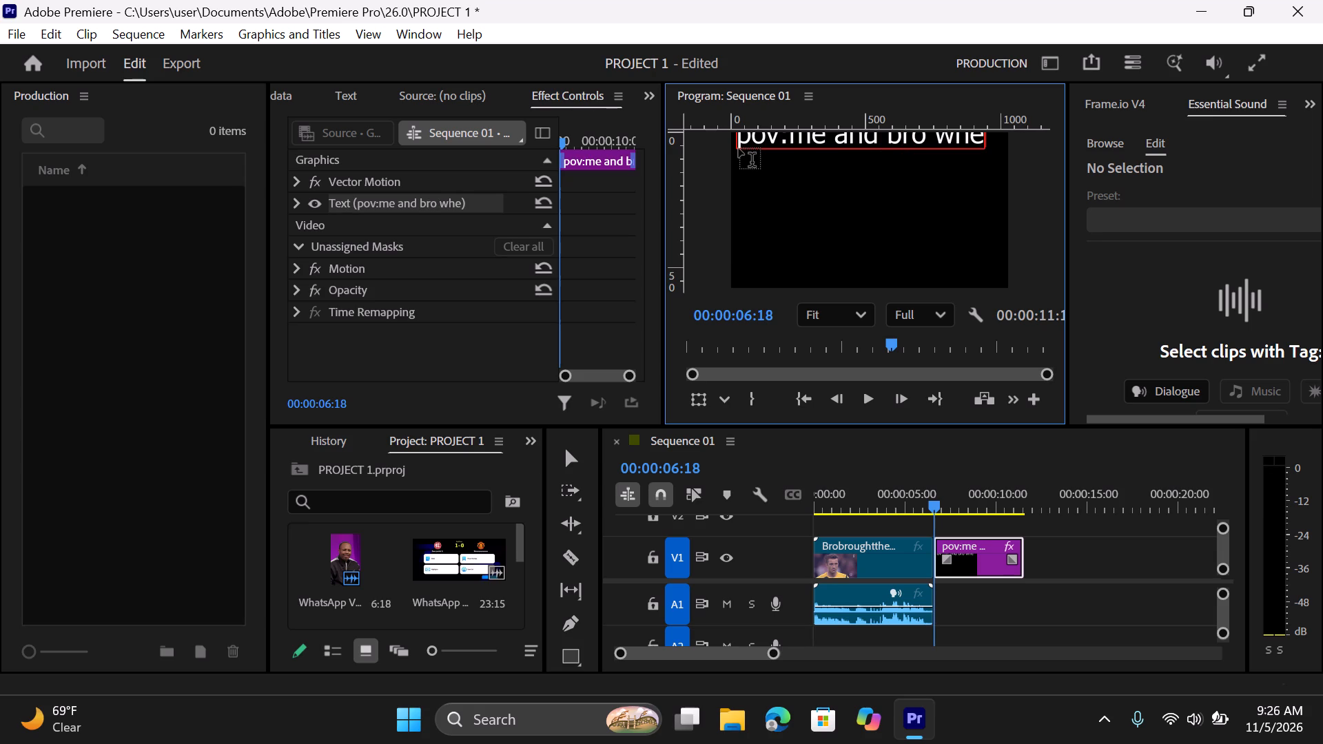
key("n")
key("space")
type("we say a")
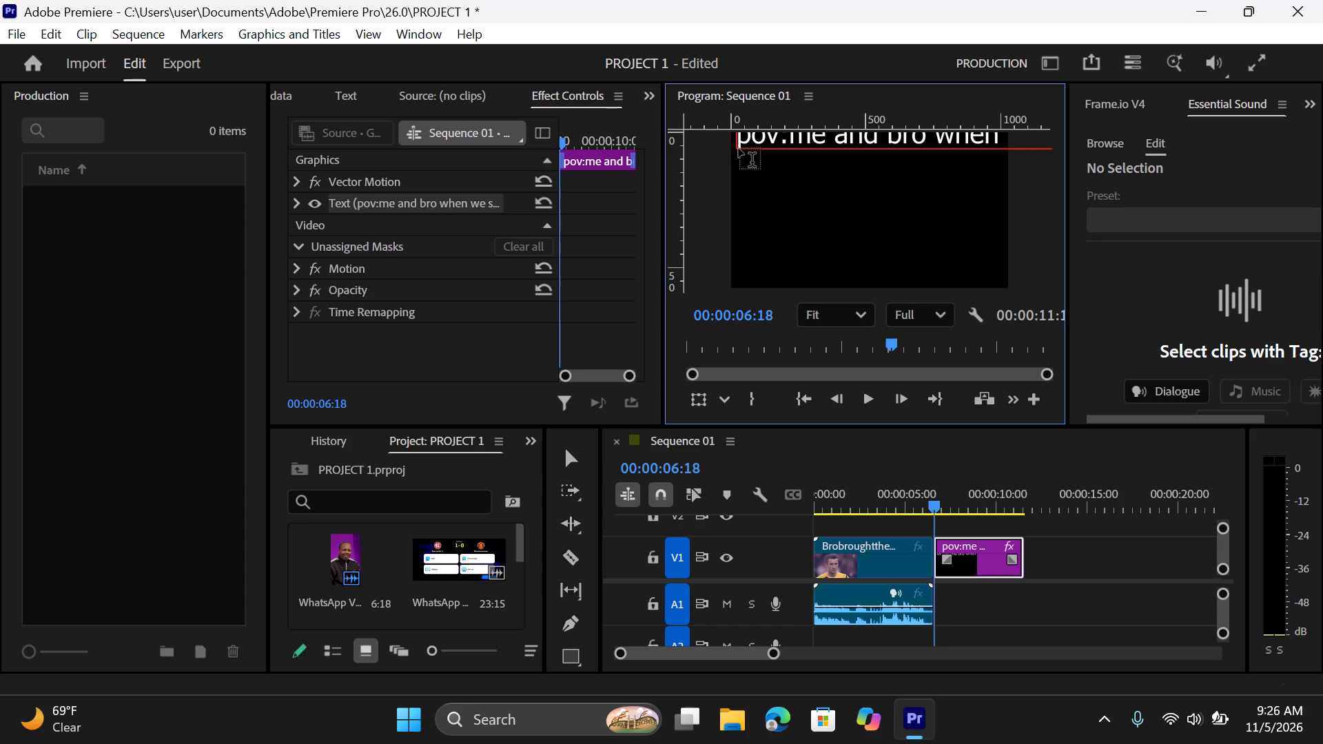
key("space")
type("10")
key("backslash")
type("10")
key("space")
type("buddie")
Move the caption's anchor point inward and scale the text down until the whole line fits across the top of the frame.
left_click(575, 455)
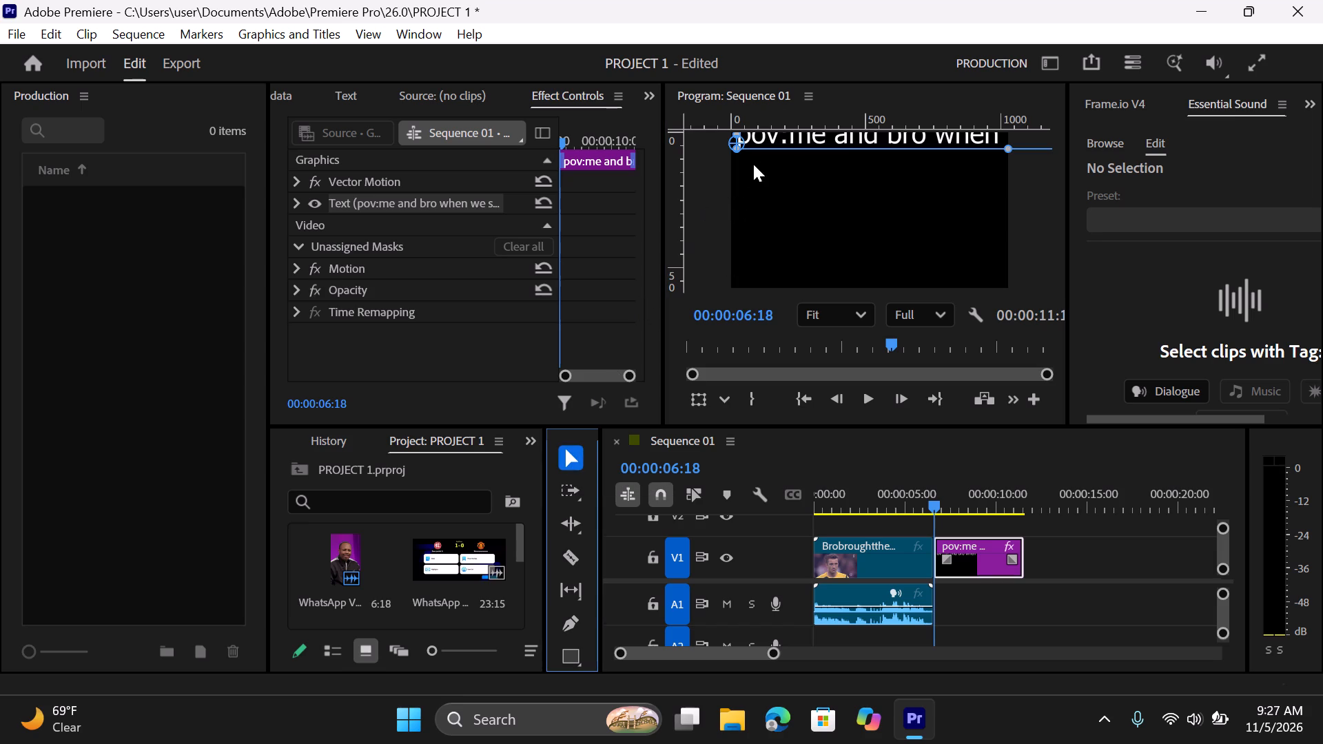
left_click_drag(744, 141, 822, 164)
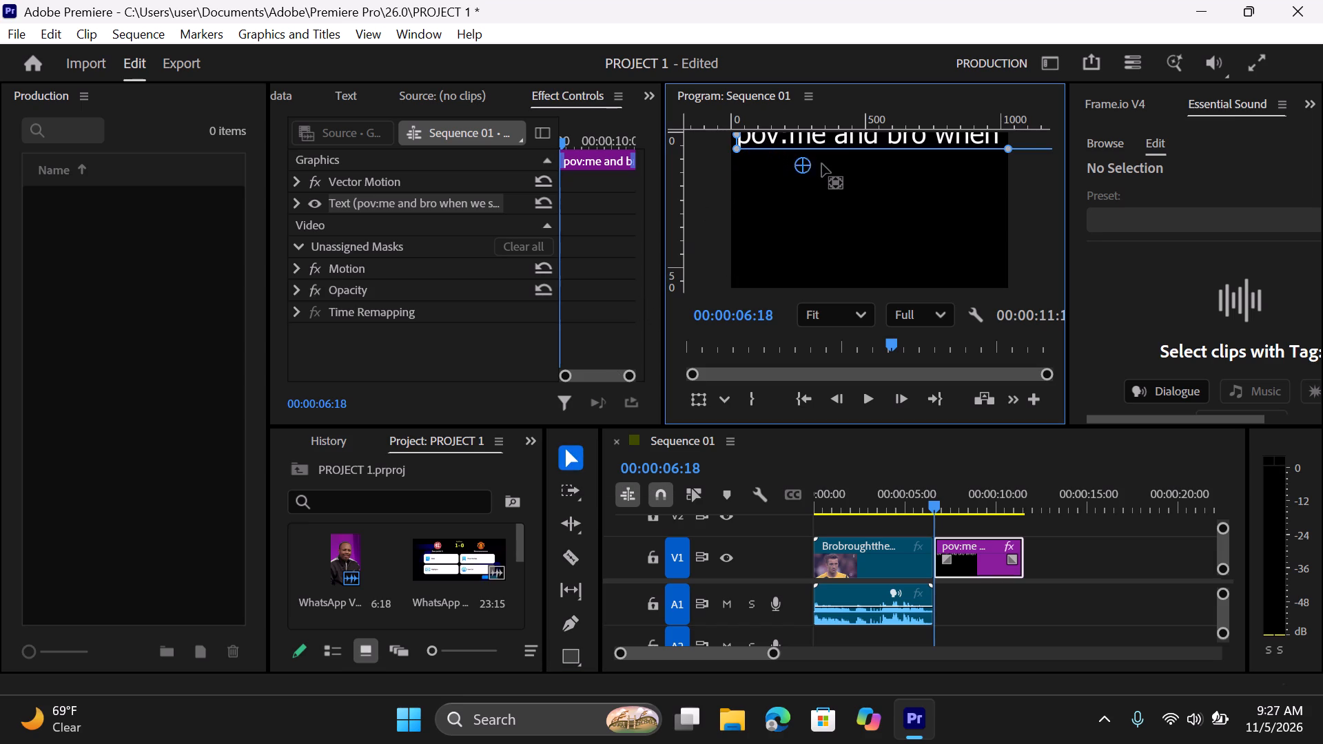
left_click_drag(822, 164, 823, 164)
left_click_drag(747, 138, 763, 130)
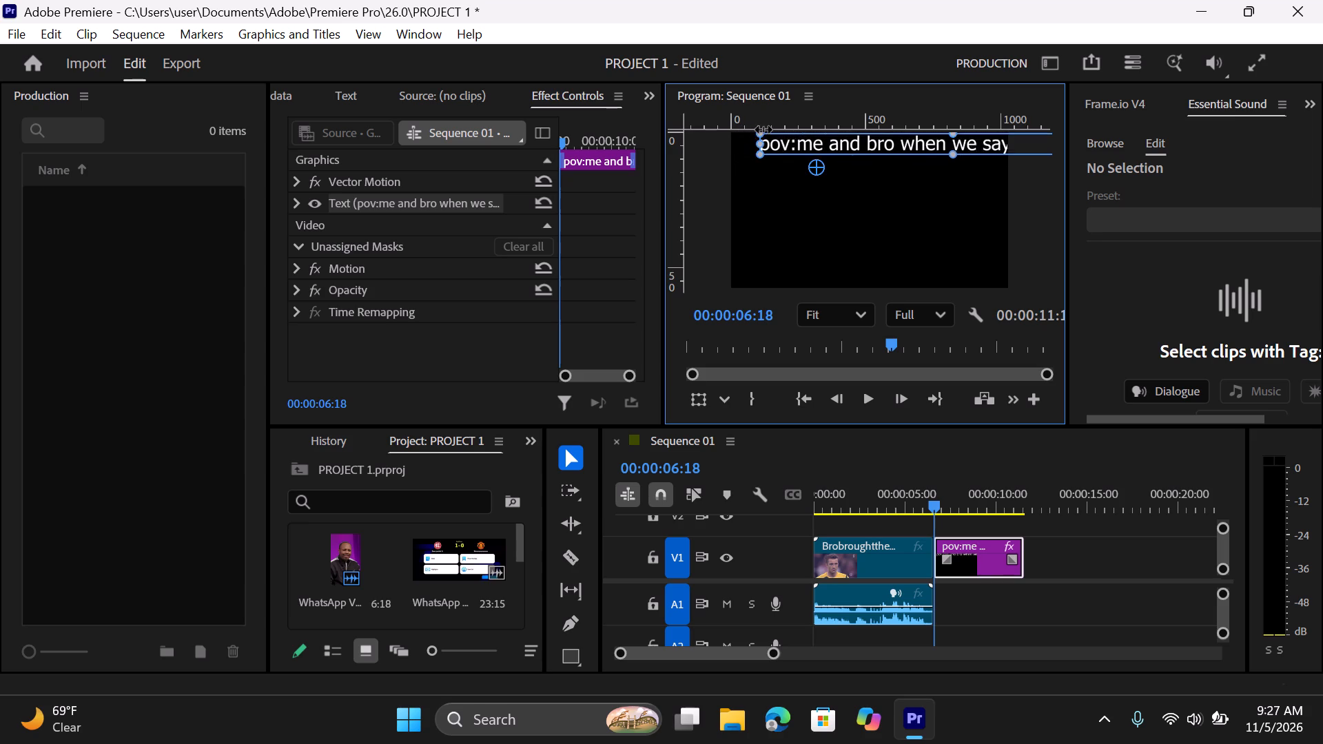
left_click_drag(763, 130, 779, 129)
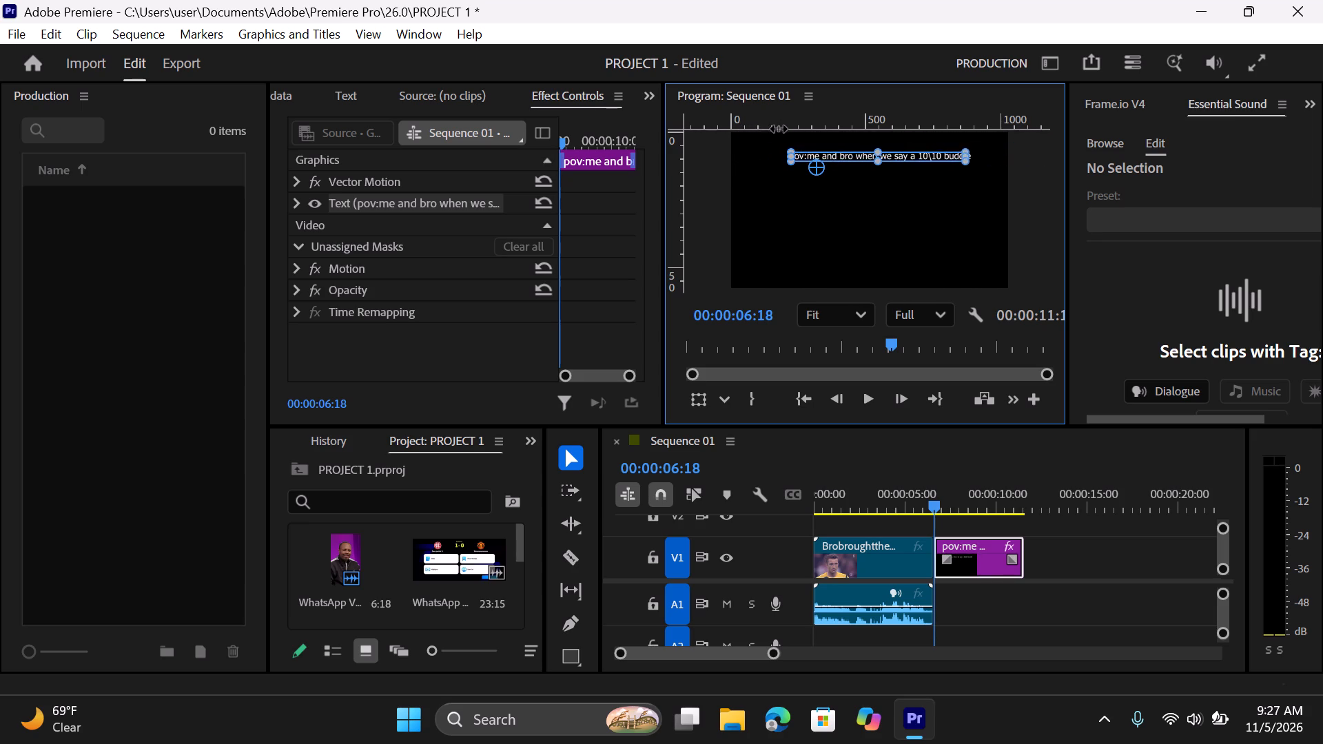
left_click_drag(779, 129, 795, 130)
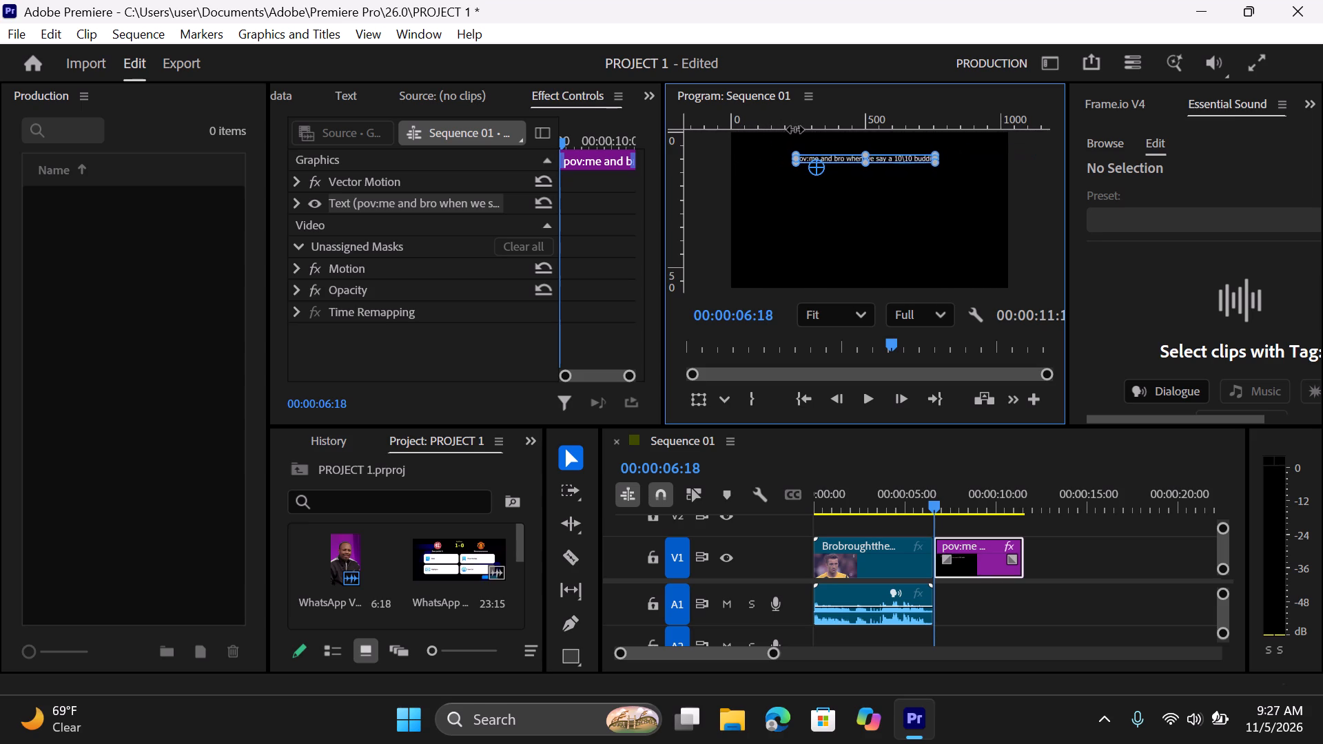
left_click_drag(795, 130, 786, 134)
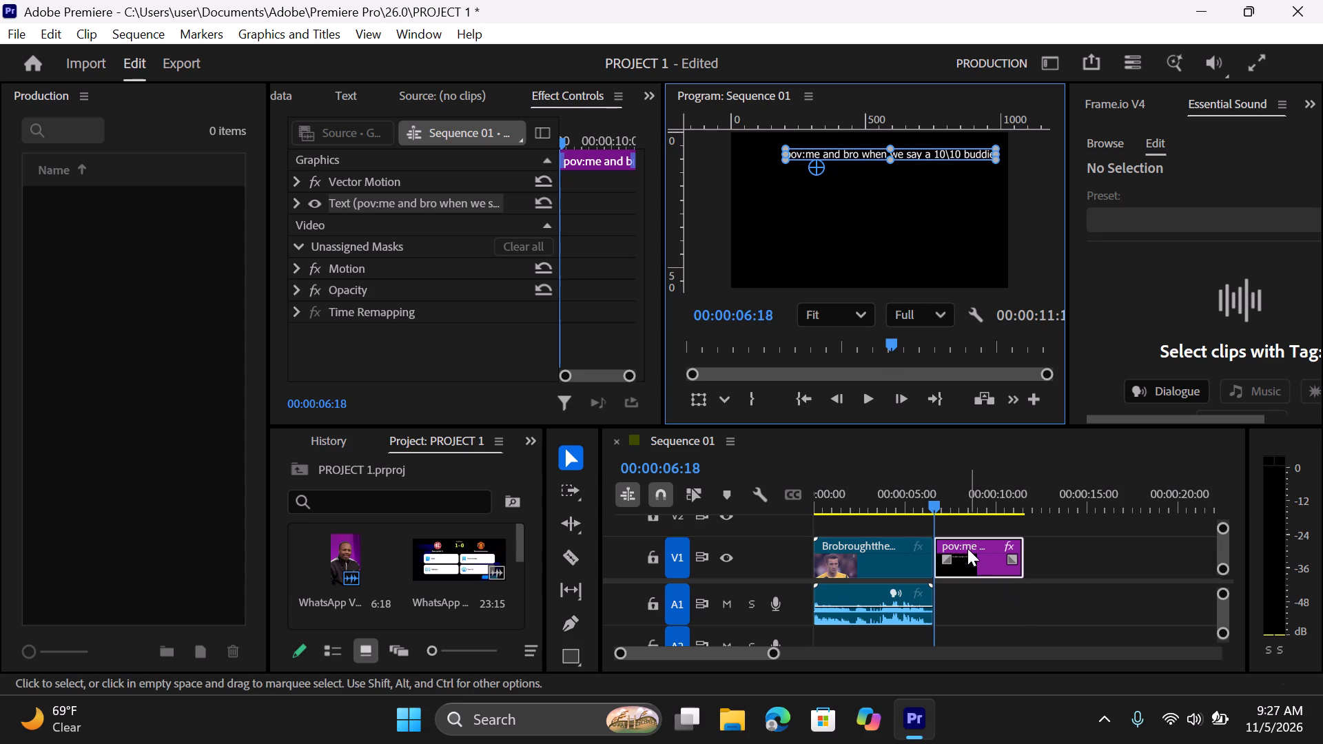
Move the caption graphic to the start of track V2, extend it to a duration of 00:00:06:18, and play the sequence to check it.
left_click_drag(972, 553, 897, 527)
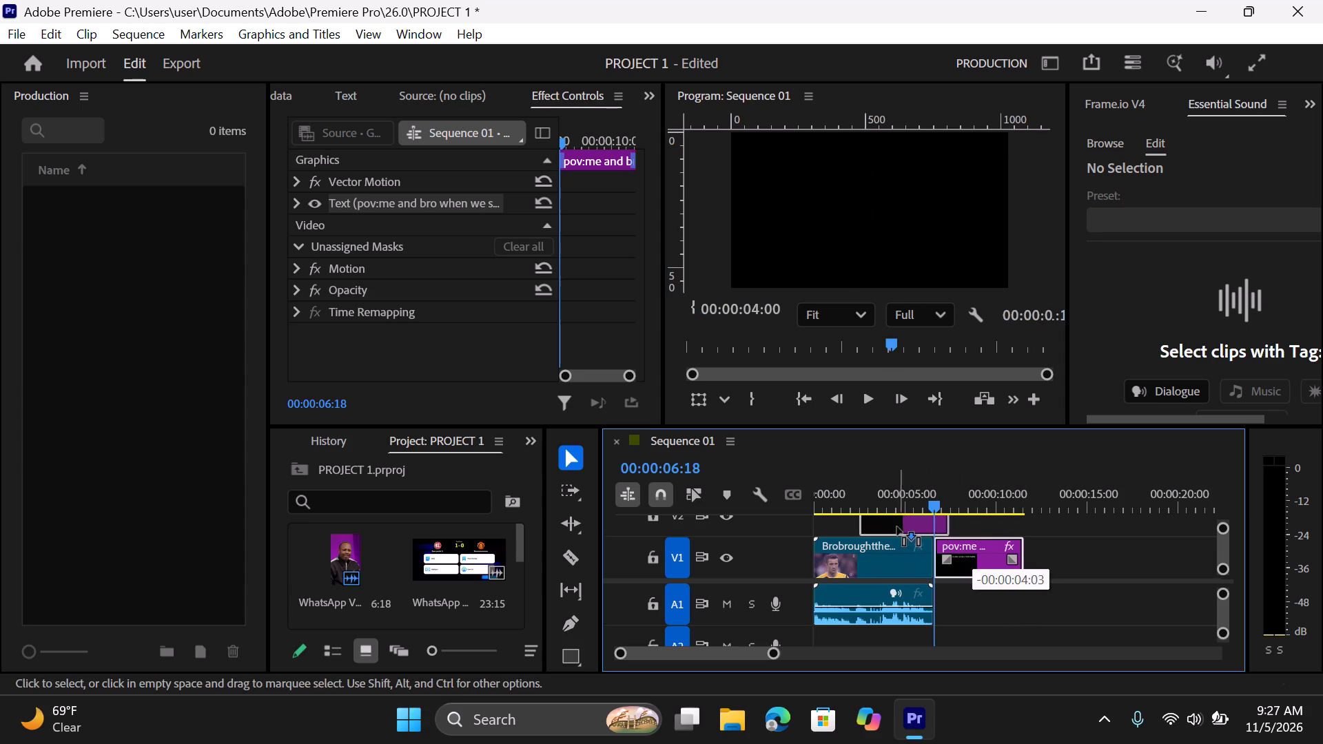
left_click_drag(897, 527, 851, 530)
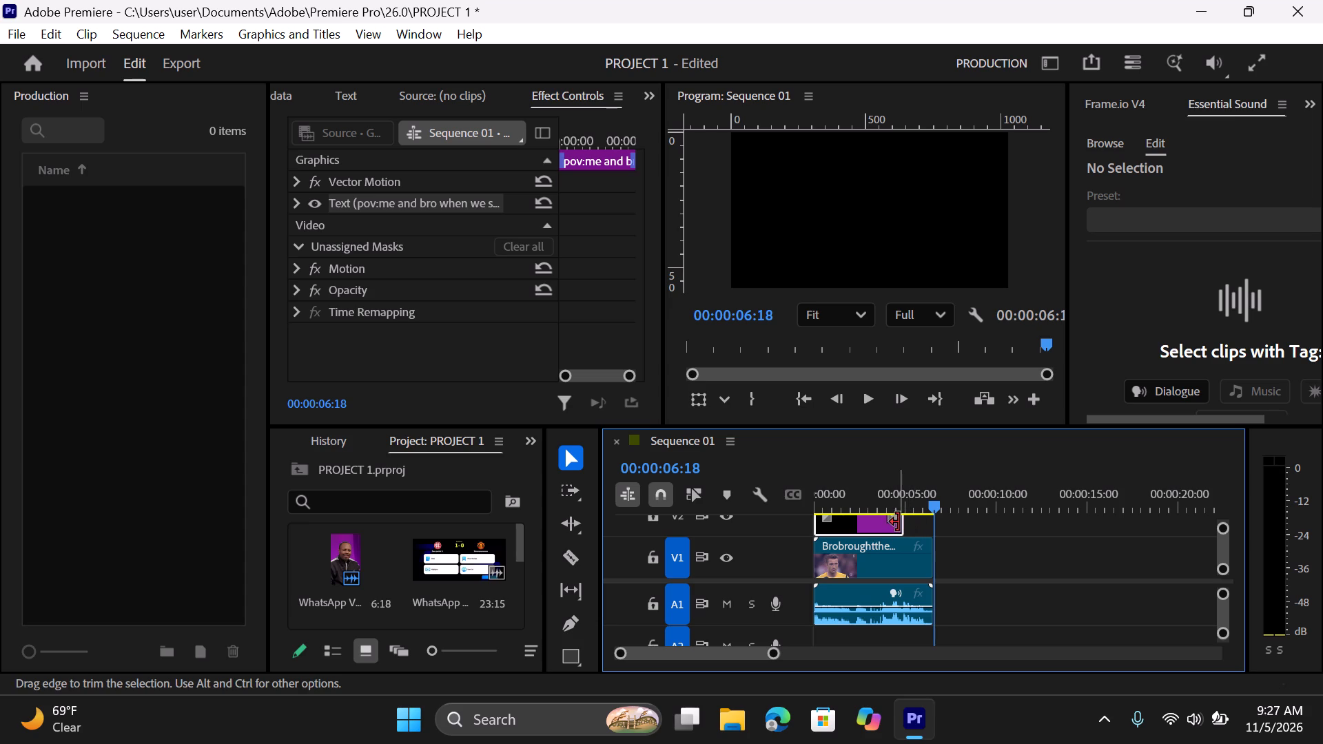
left_click_drag(904, 522, 928, 523)
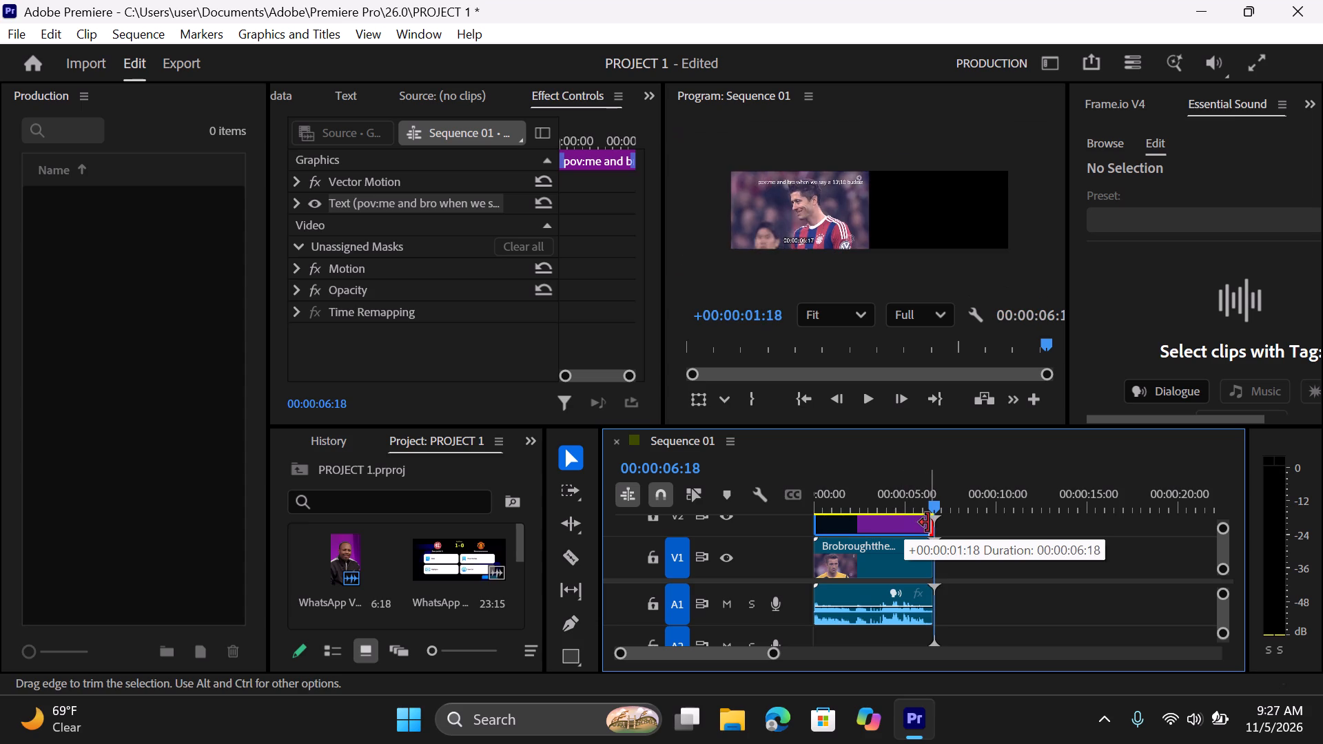
left_click(870, 397)
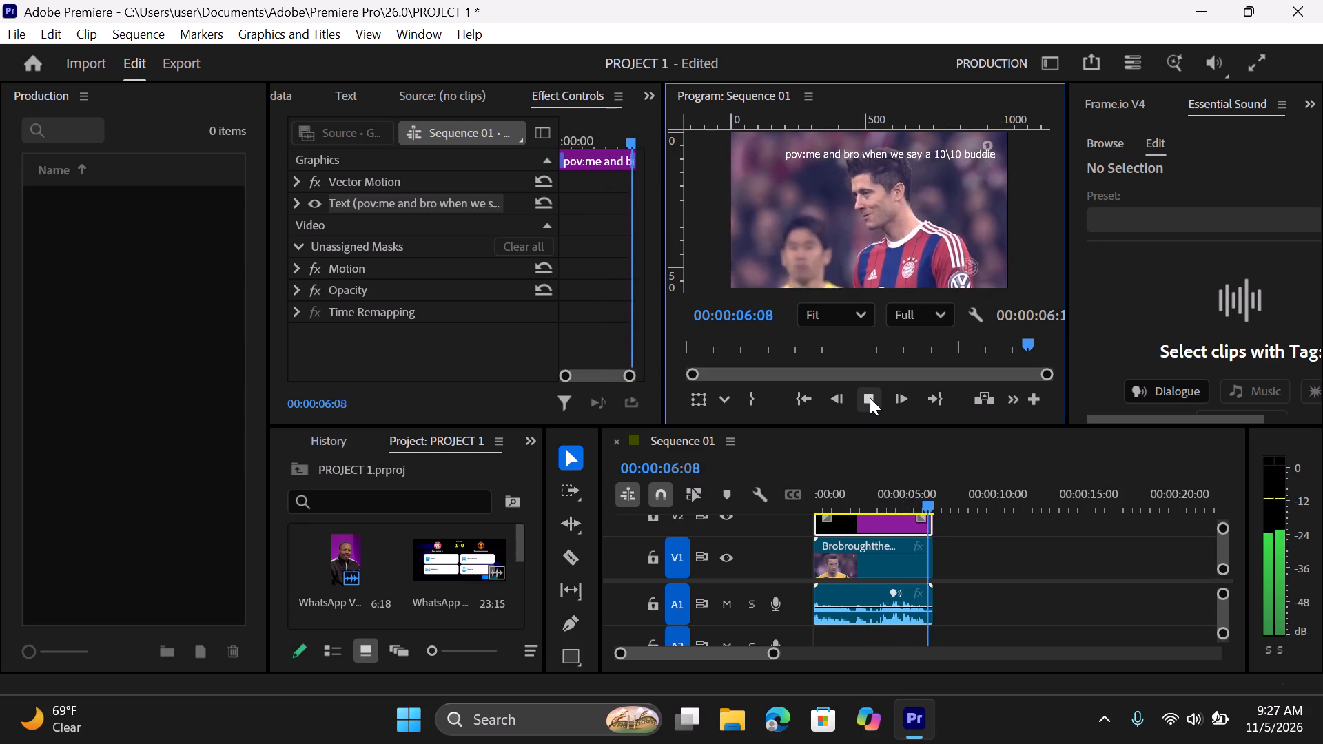
left_click(870, 397)
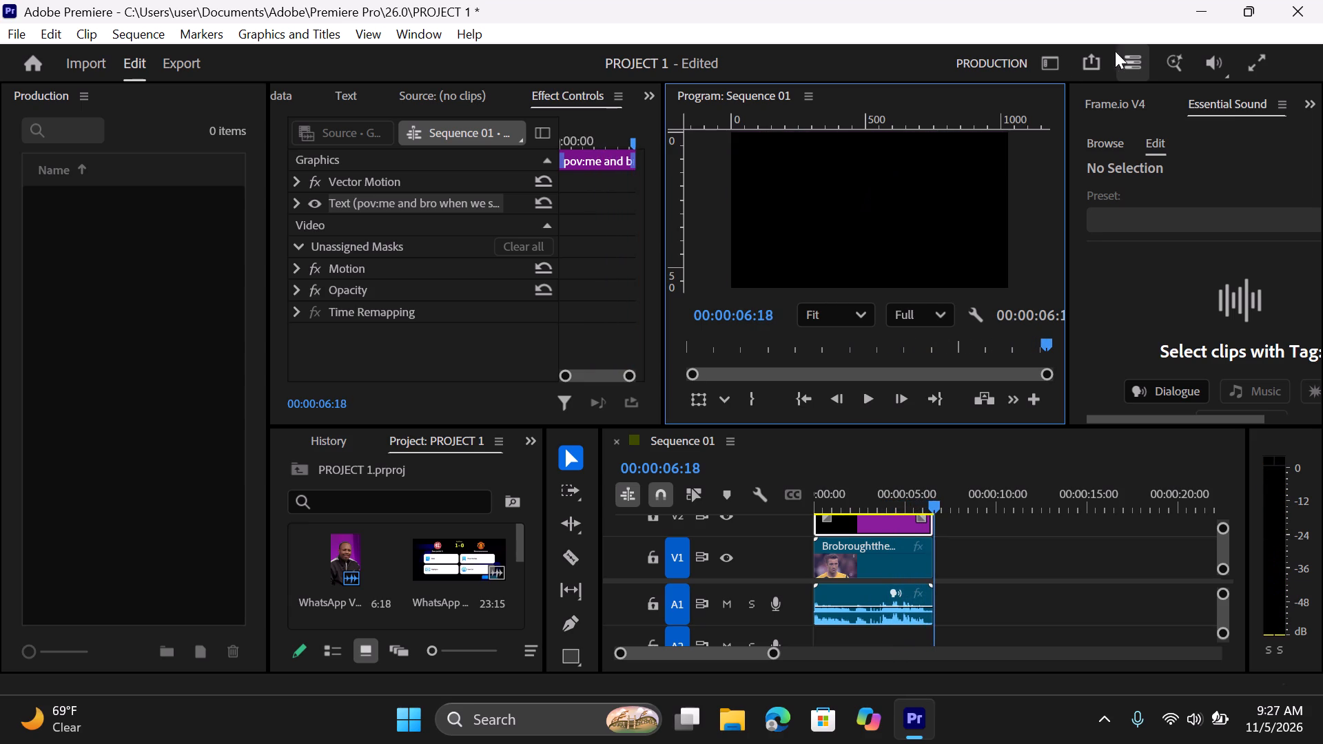
Set the quick export of Sequence 01 to save as an MP4 named "bro meme 1" in the Documents folder.
left_click(1096, 60)
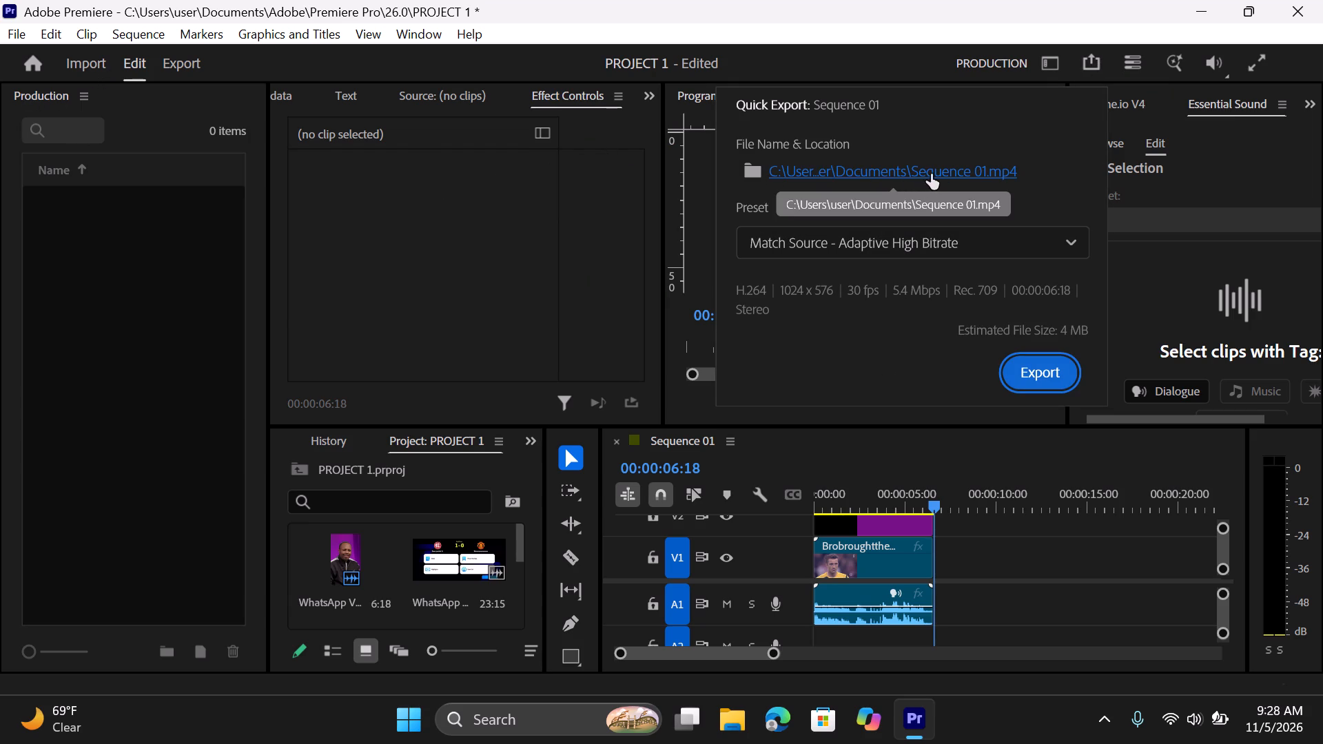
left_click(1003, 177)
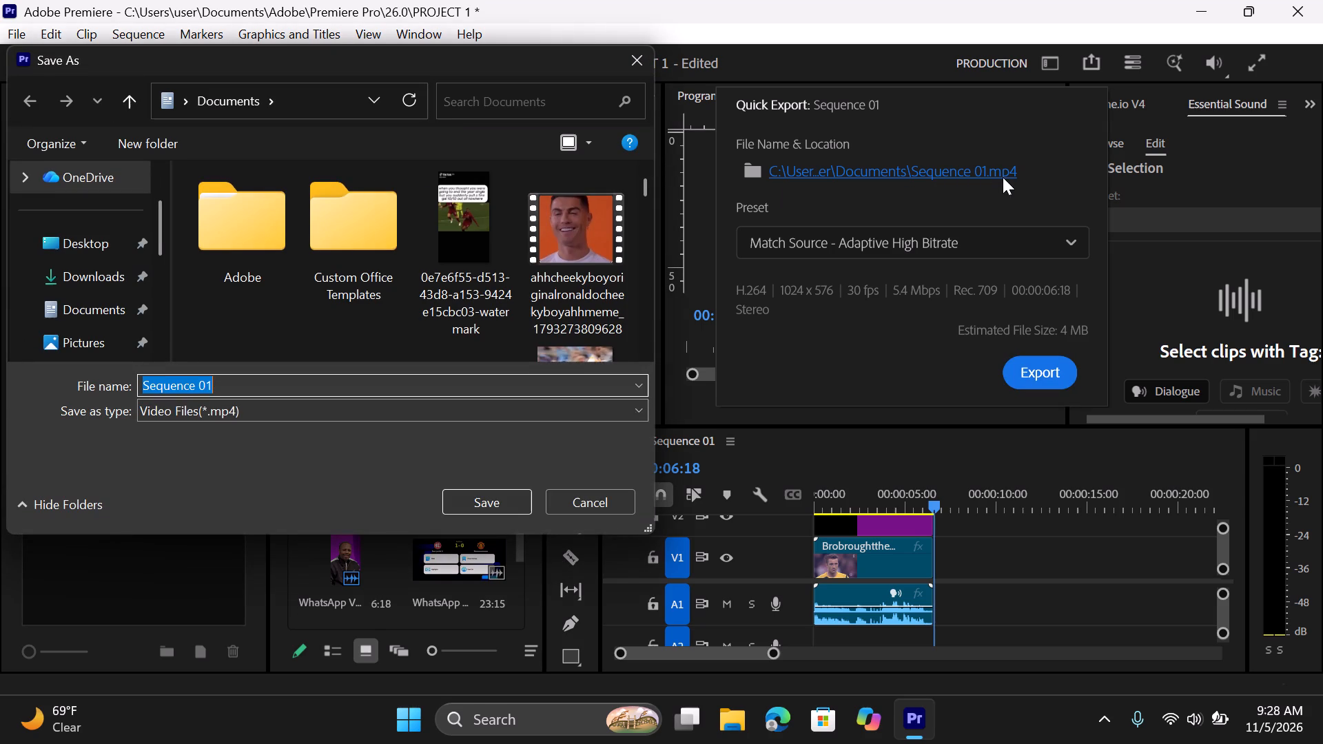
key("BackSpace")
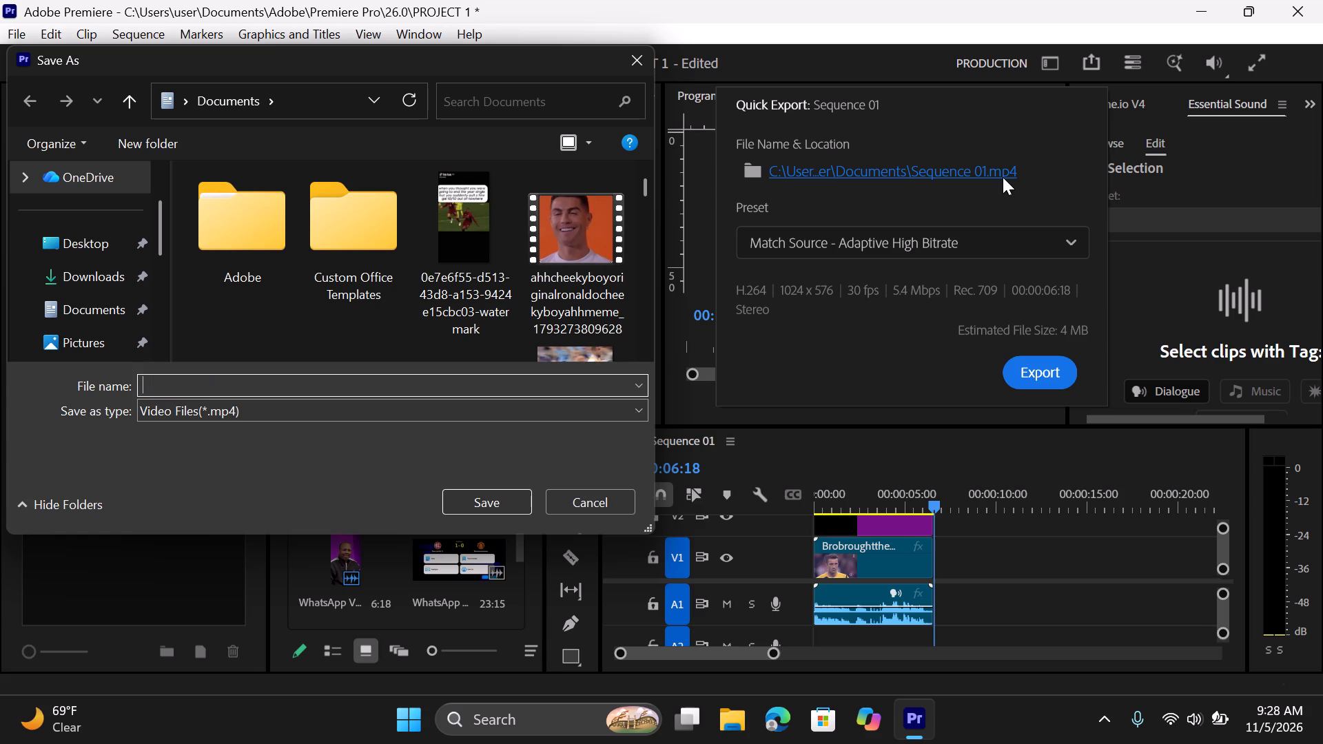
type("bro")
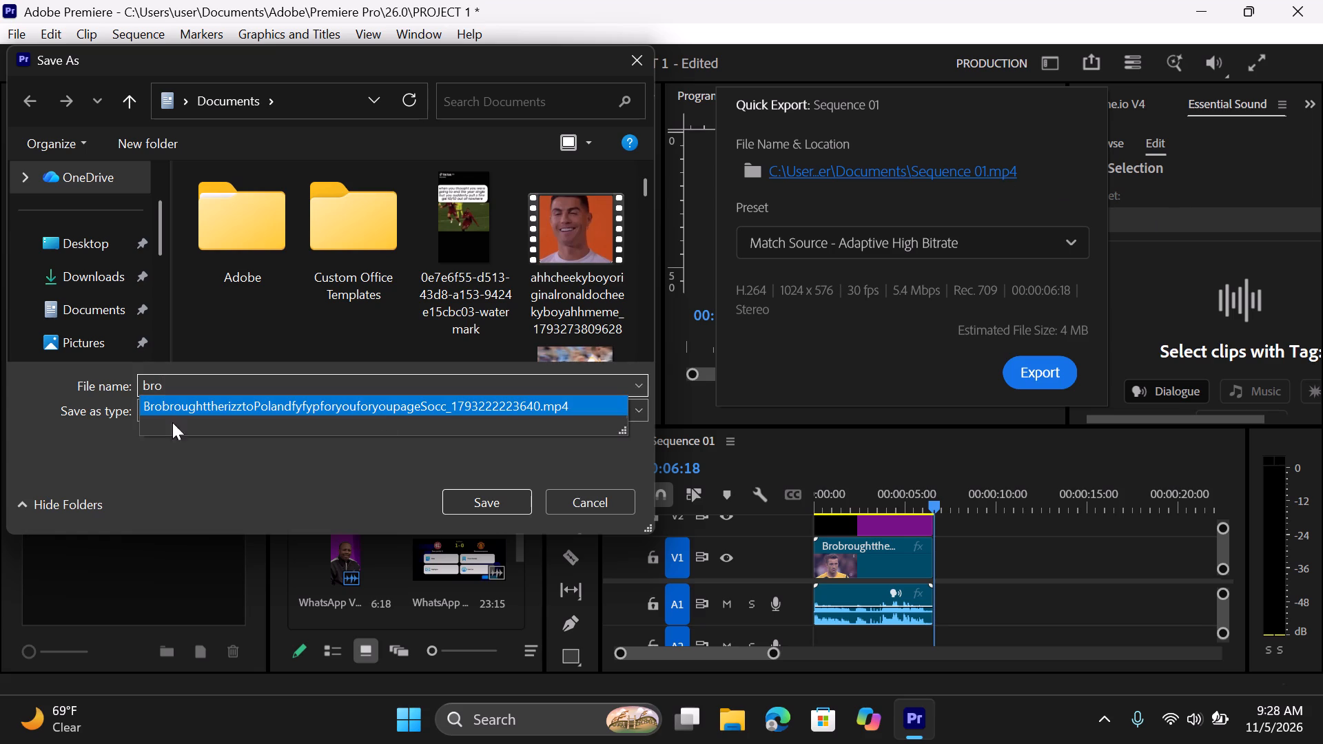
key("space")
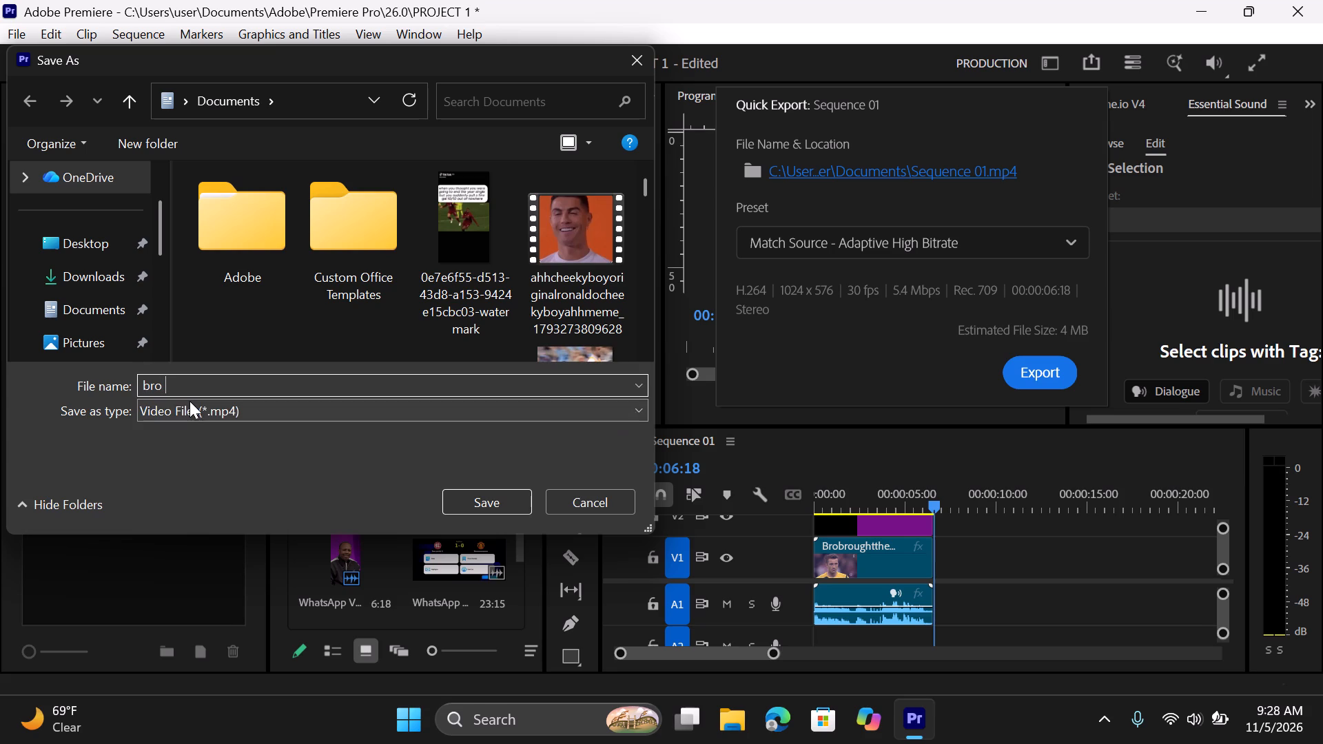
type("meme")
key("space")
key("1")
left_click(98, 318)
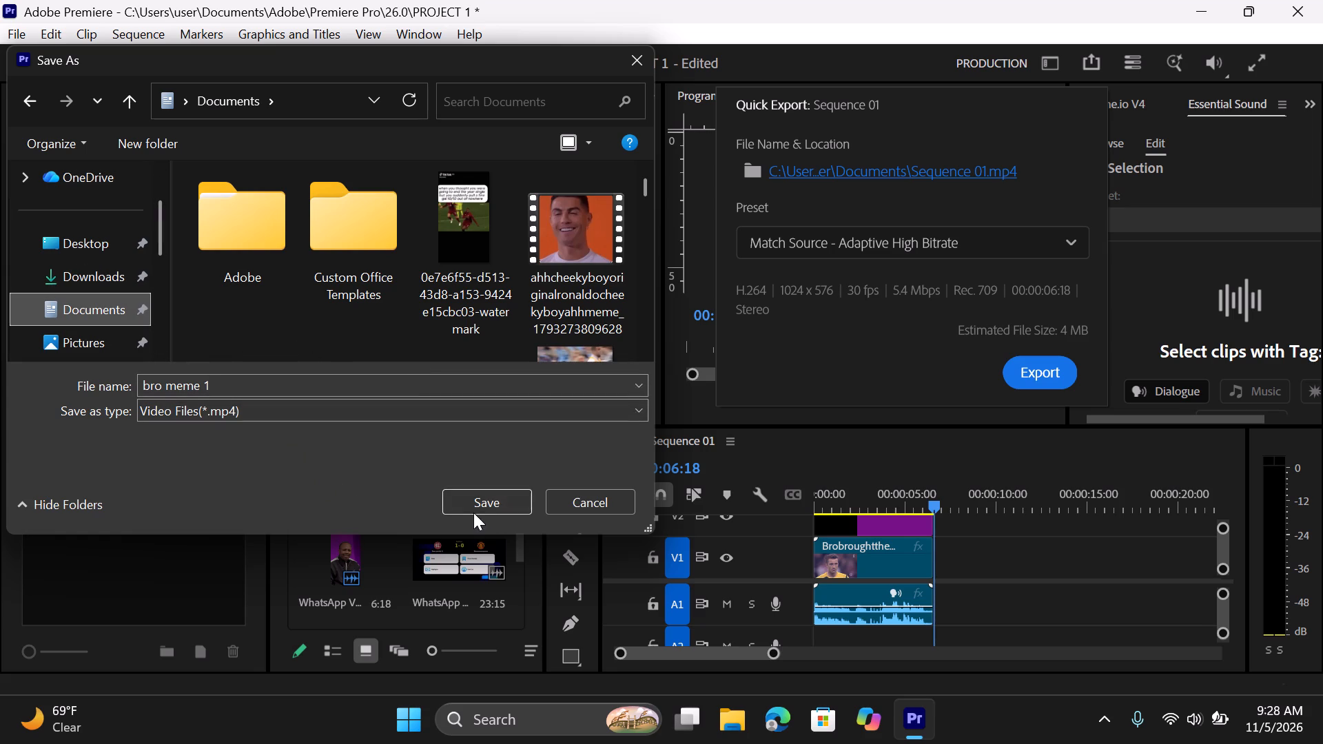
left_click(477, 506)
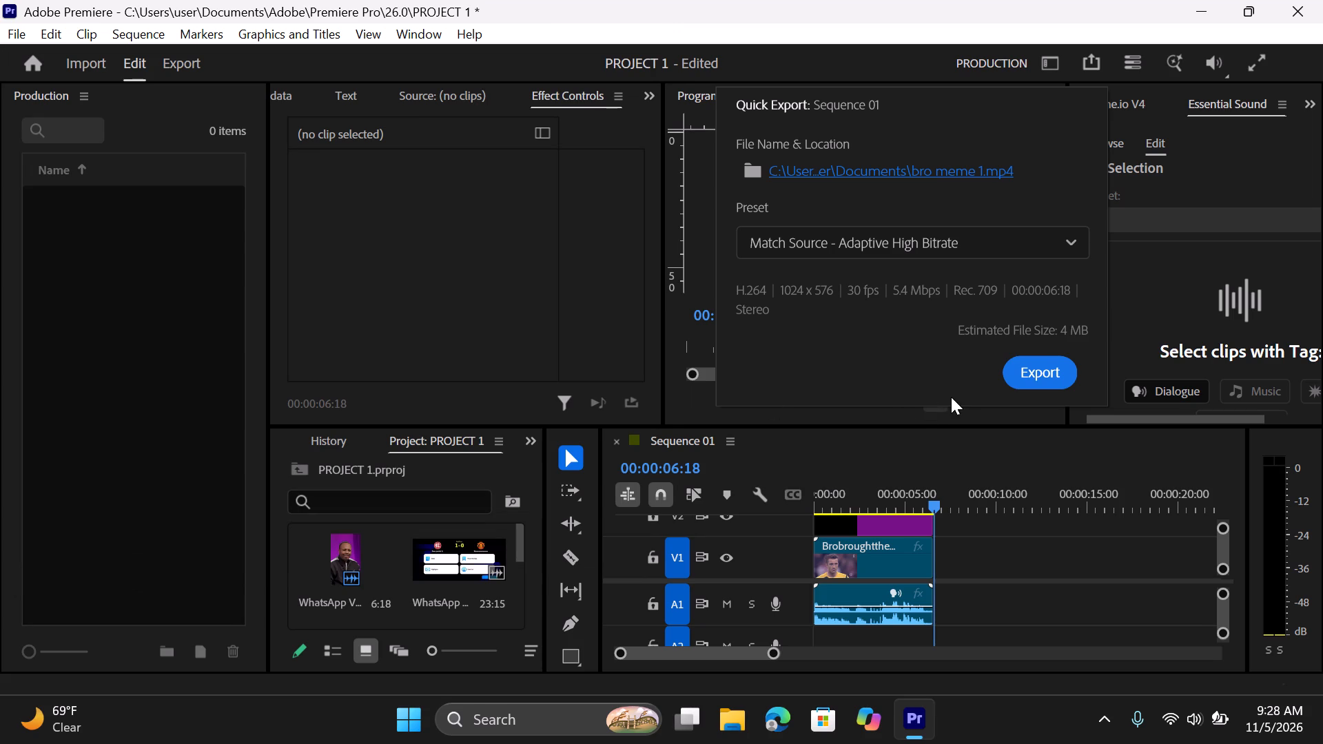
Export Sequence 01 as the MP4 "bro meme 1" using the Match Source - Adaptive High Bitrate preset.
left_click(1040, 375)
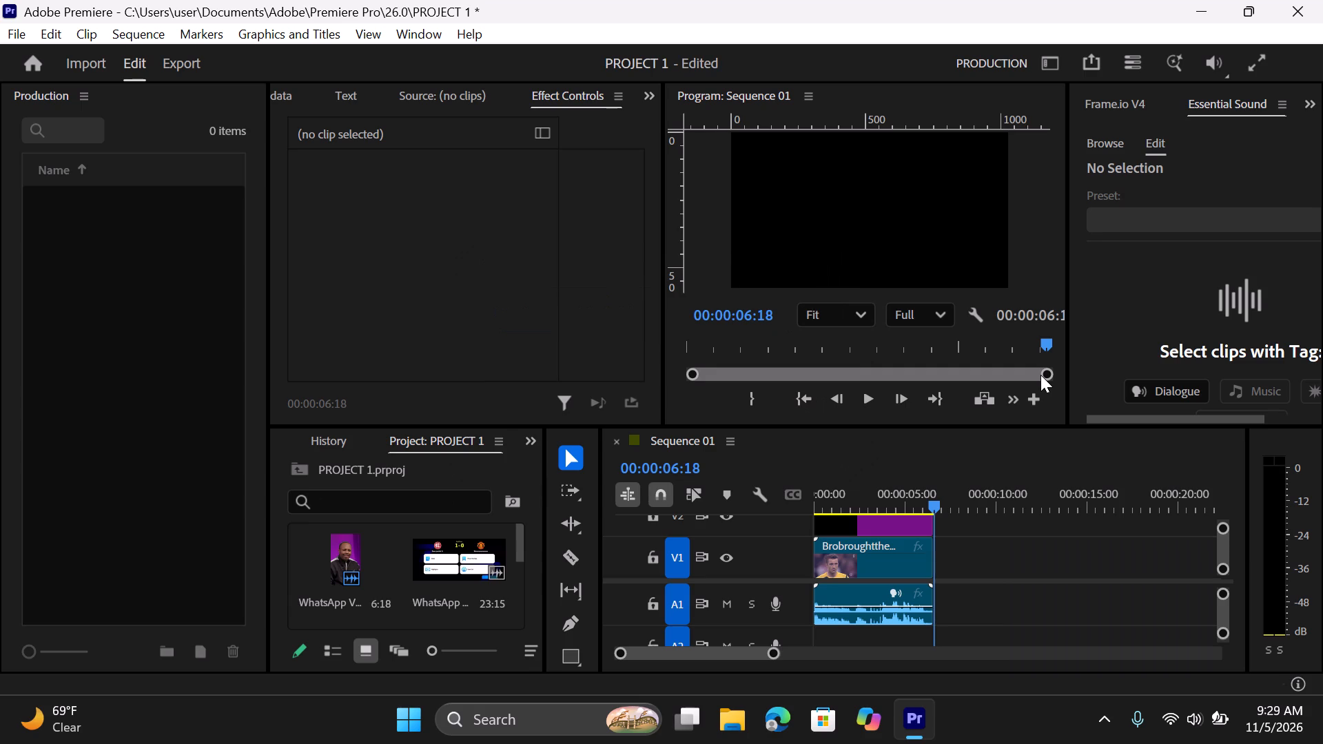
Save PROJECT 1 while playing the captioned sequence through once more to check it.
left_click(871, 389)
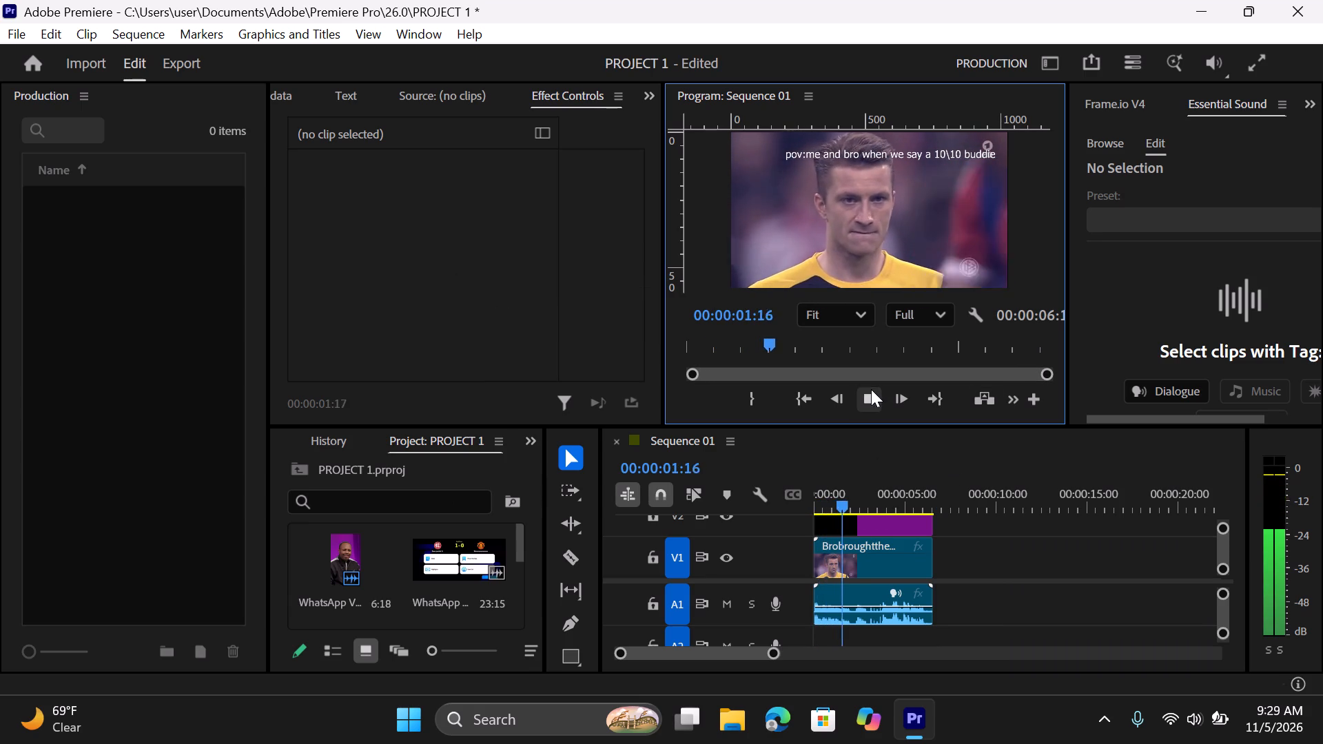
key("ctrl+s")
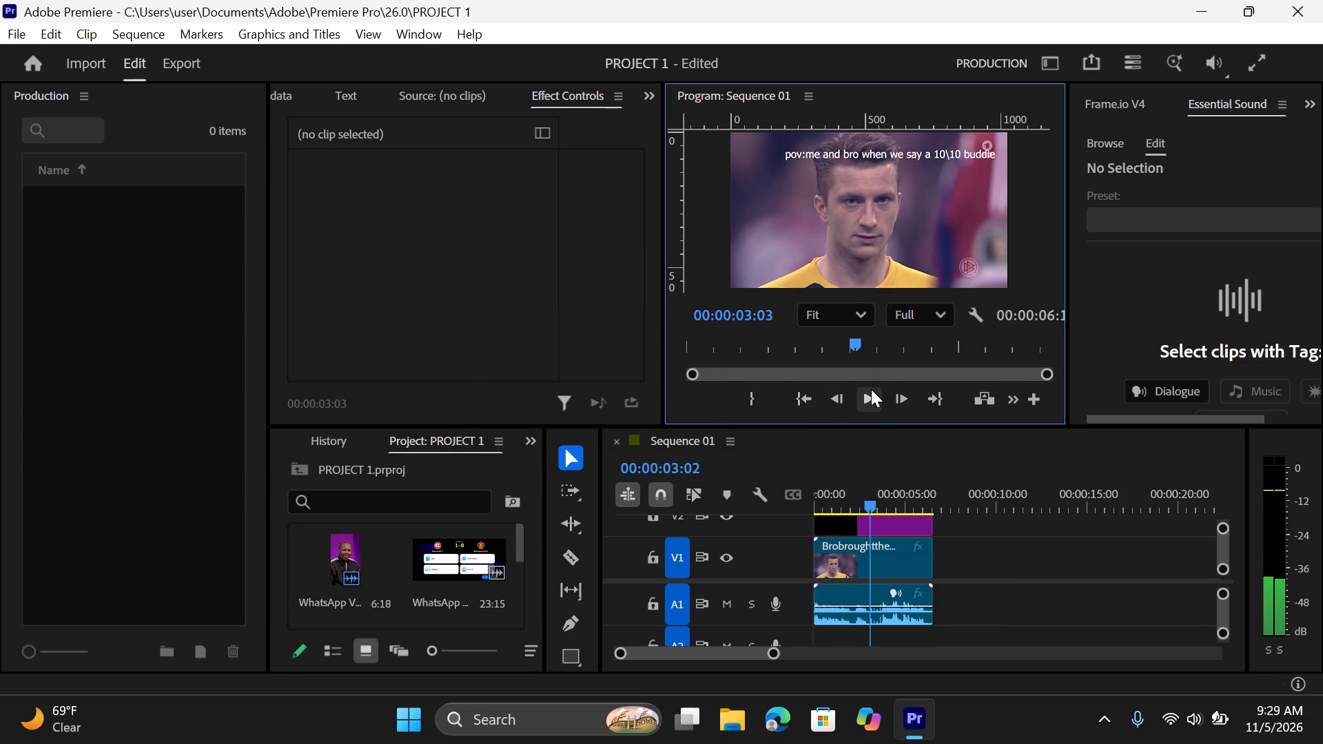
left_click(871, 389)
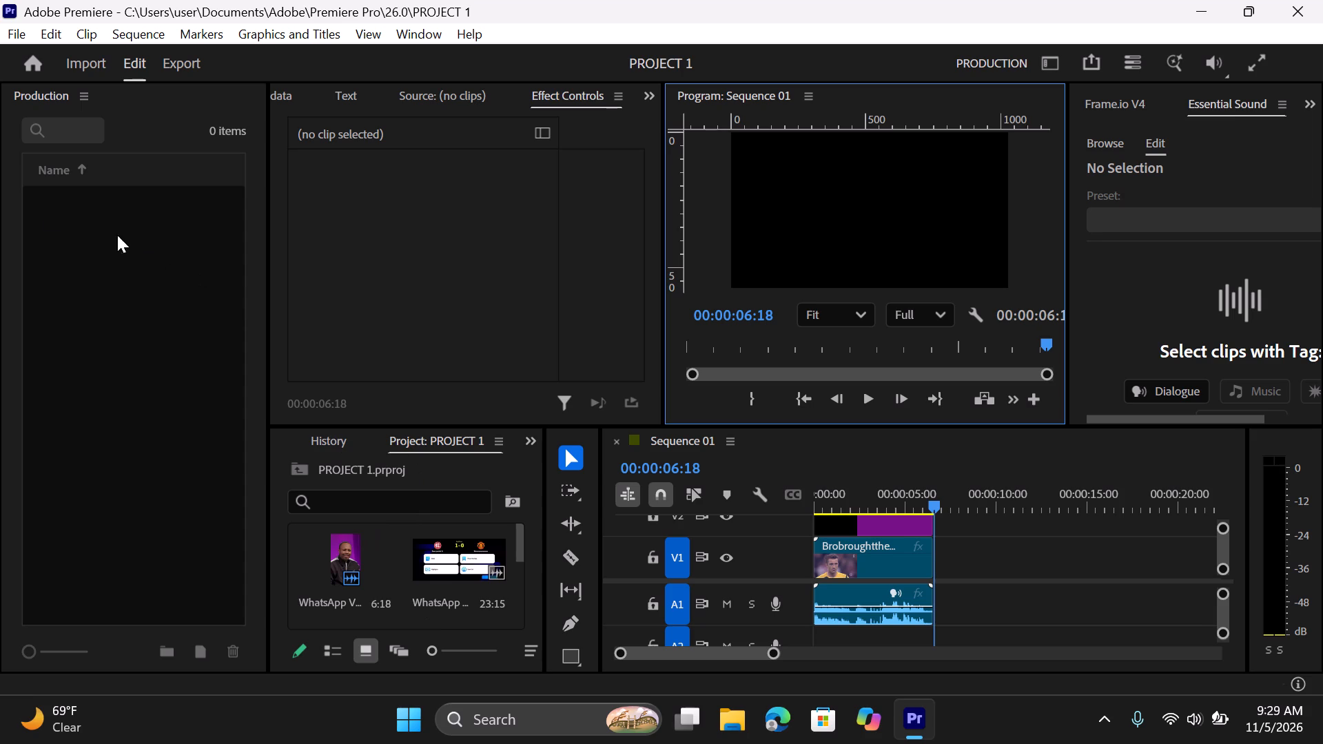
Return to the Home screen showing the recent projects.
left_click(16, 73)
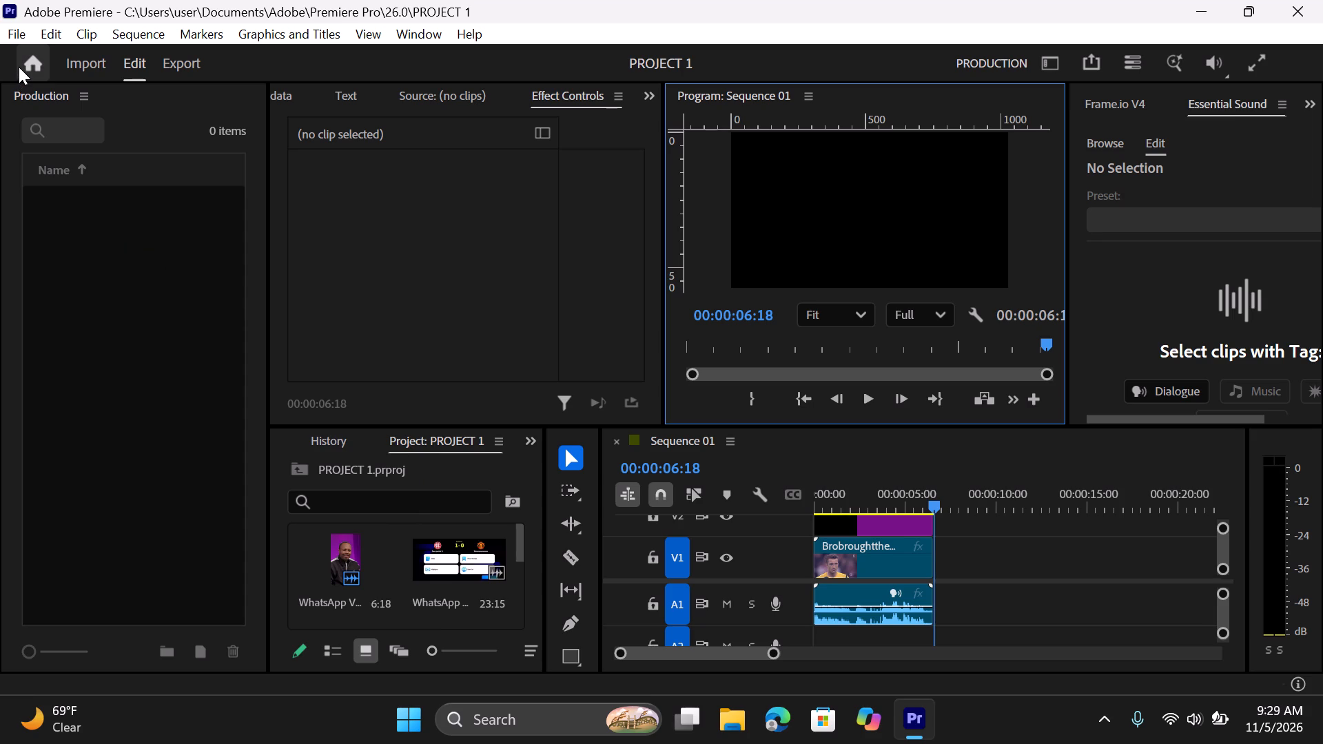
left_click(19, 67)
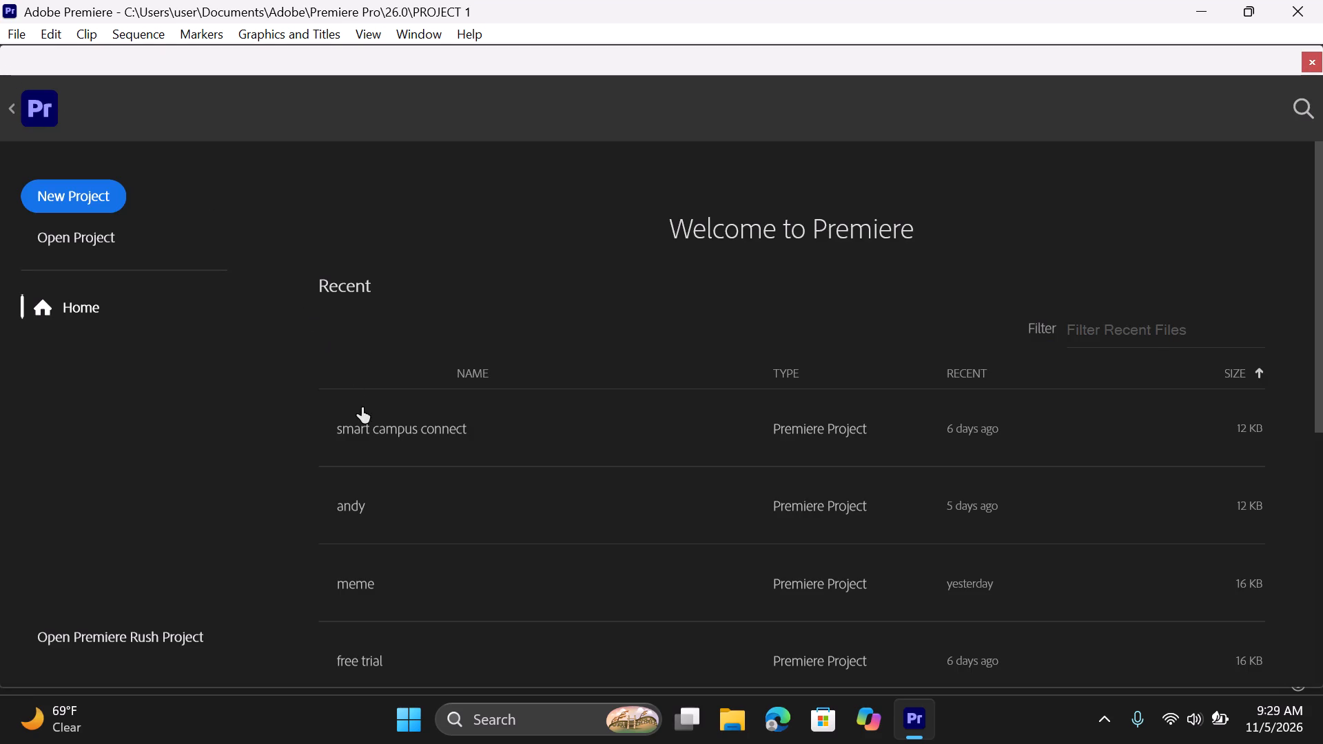
Open the recent project "andy" and play its Sequence 01 through to the end.
double_click(408, 504)
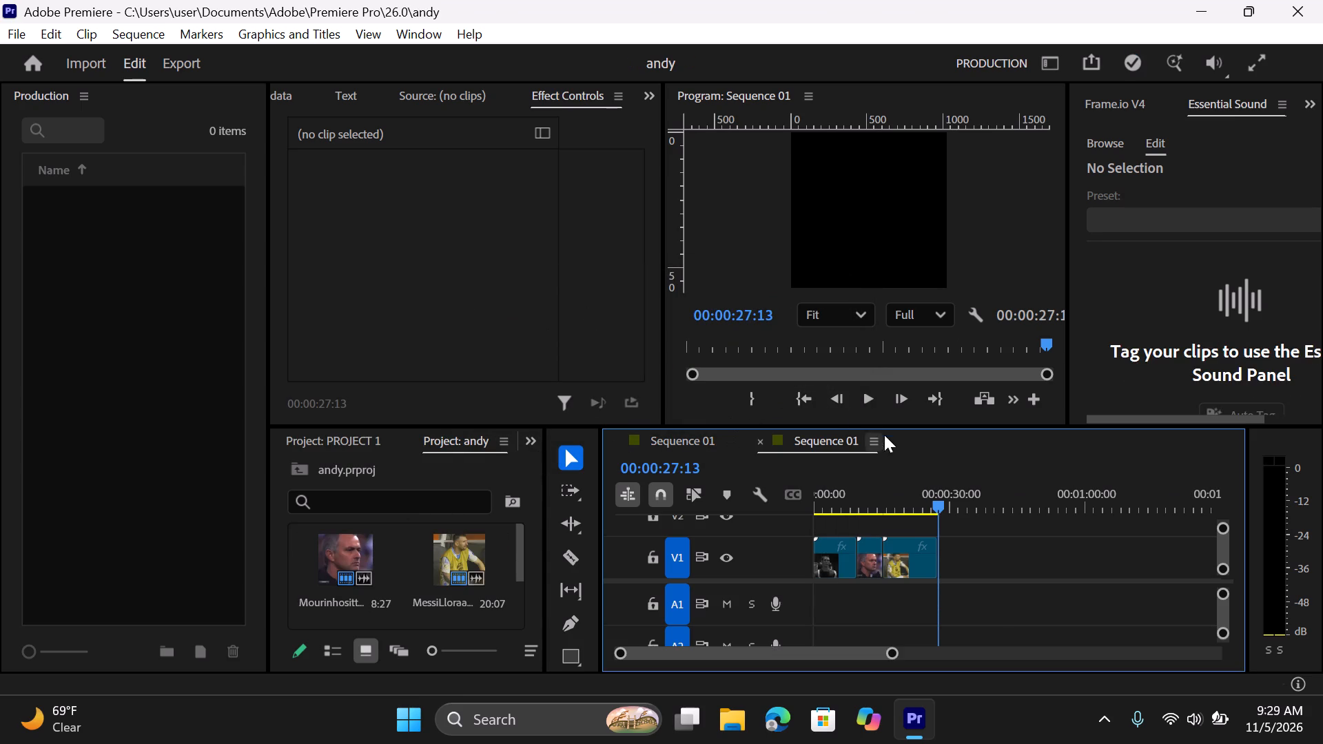
left_click(867, 397)
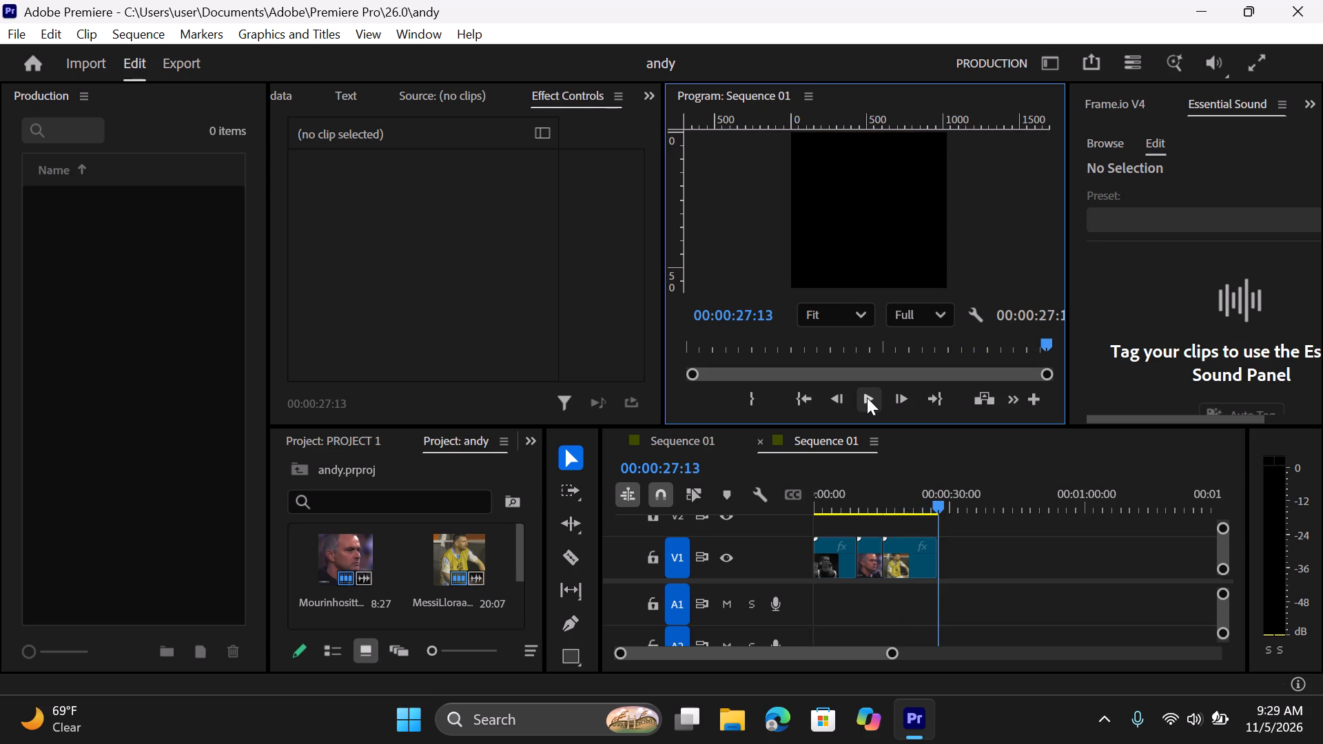
Split the last V1 clip at 00:00:23:23 with the Razor tool, delete the trailing piece, and play the sequence to check it.
left_click(575, 555)
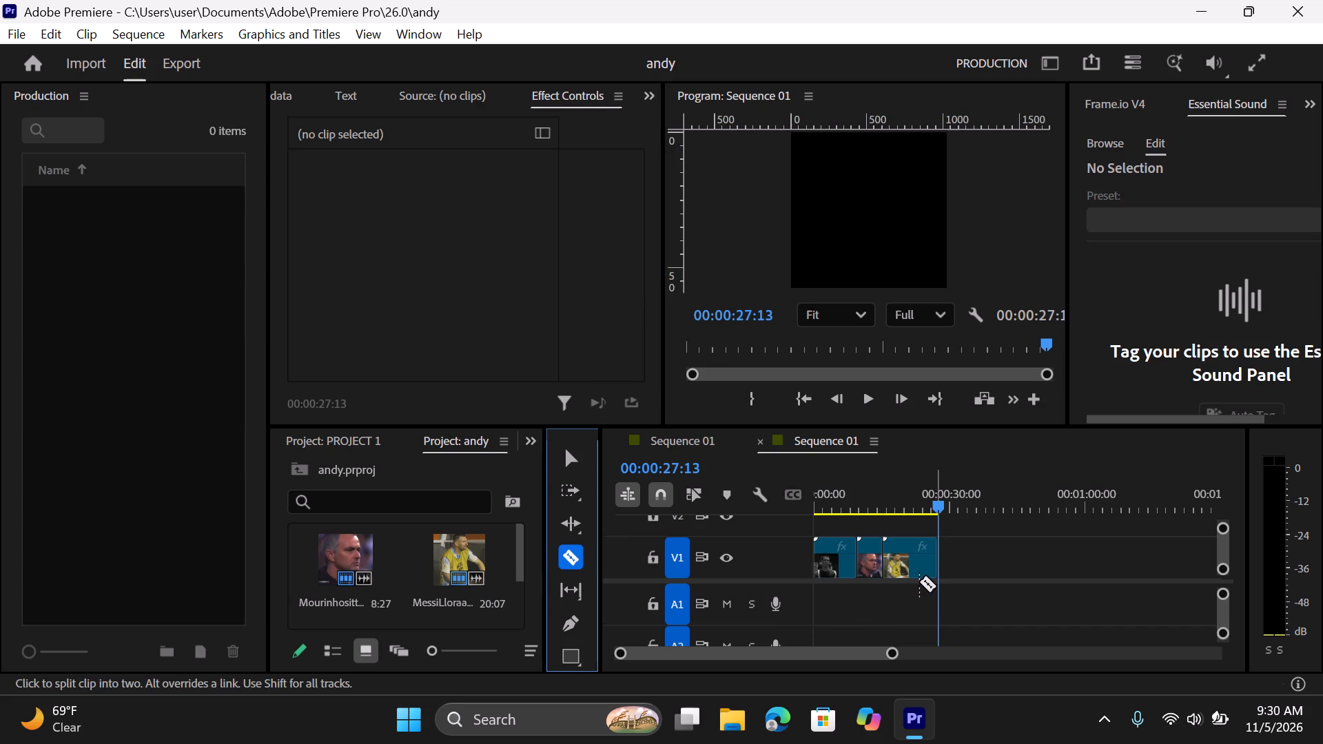
left_click(922, 579)
left_click(921, 559)
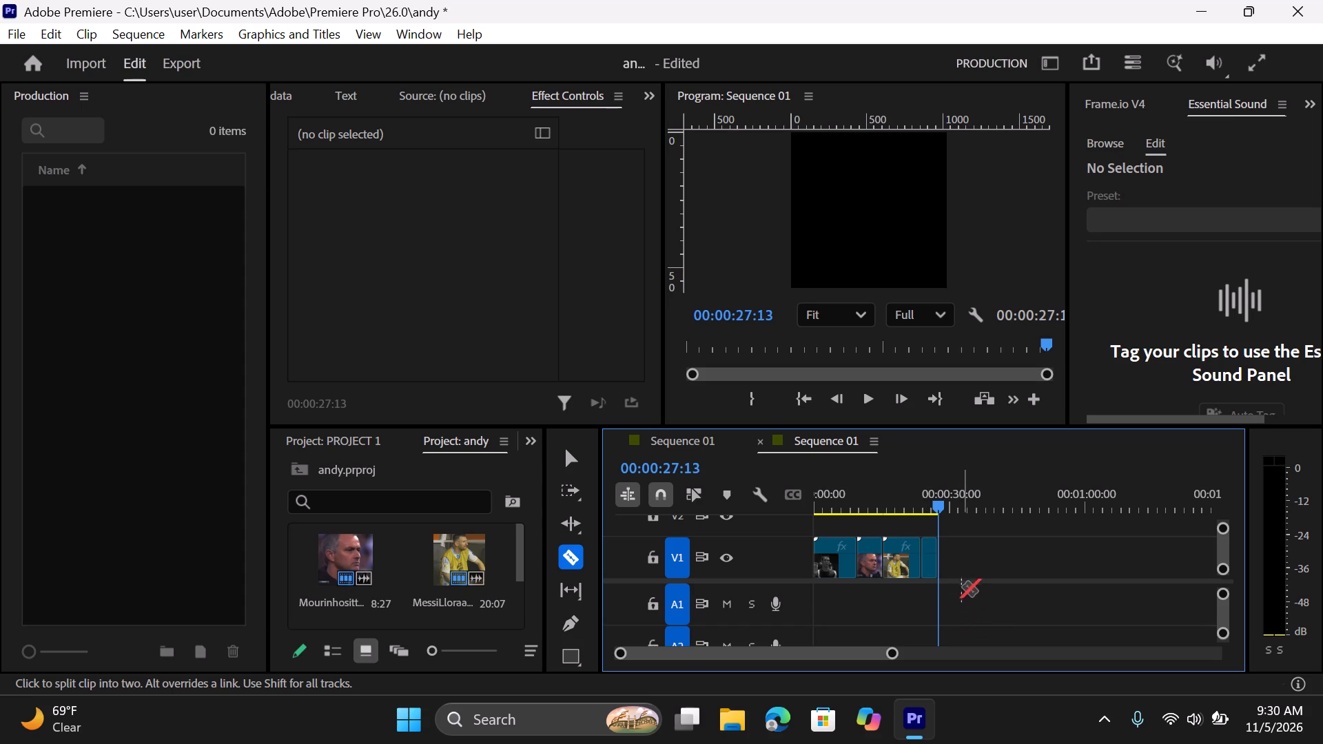
left_click(581, 466)
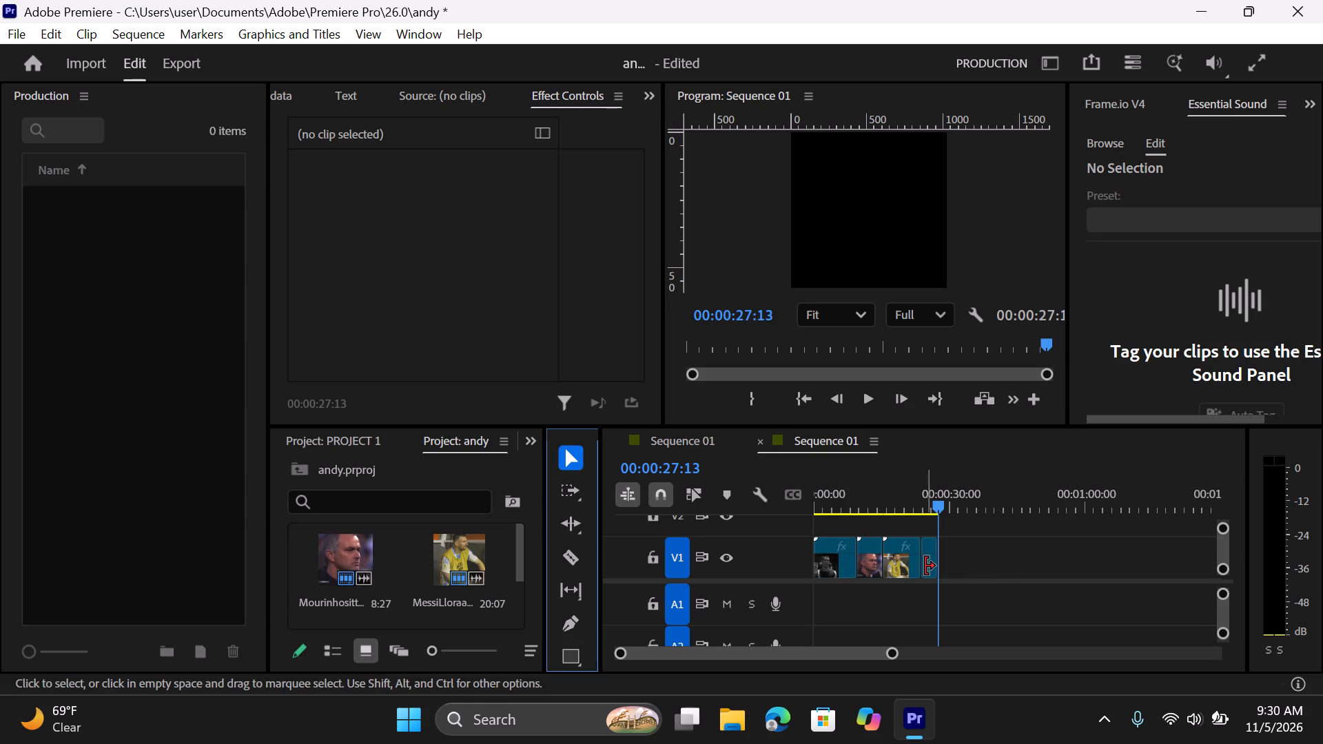
left_click(925, 566)
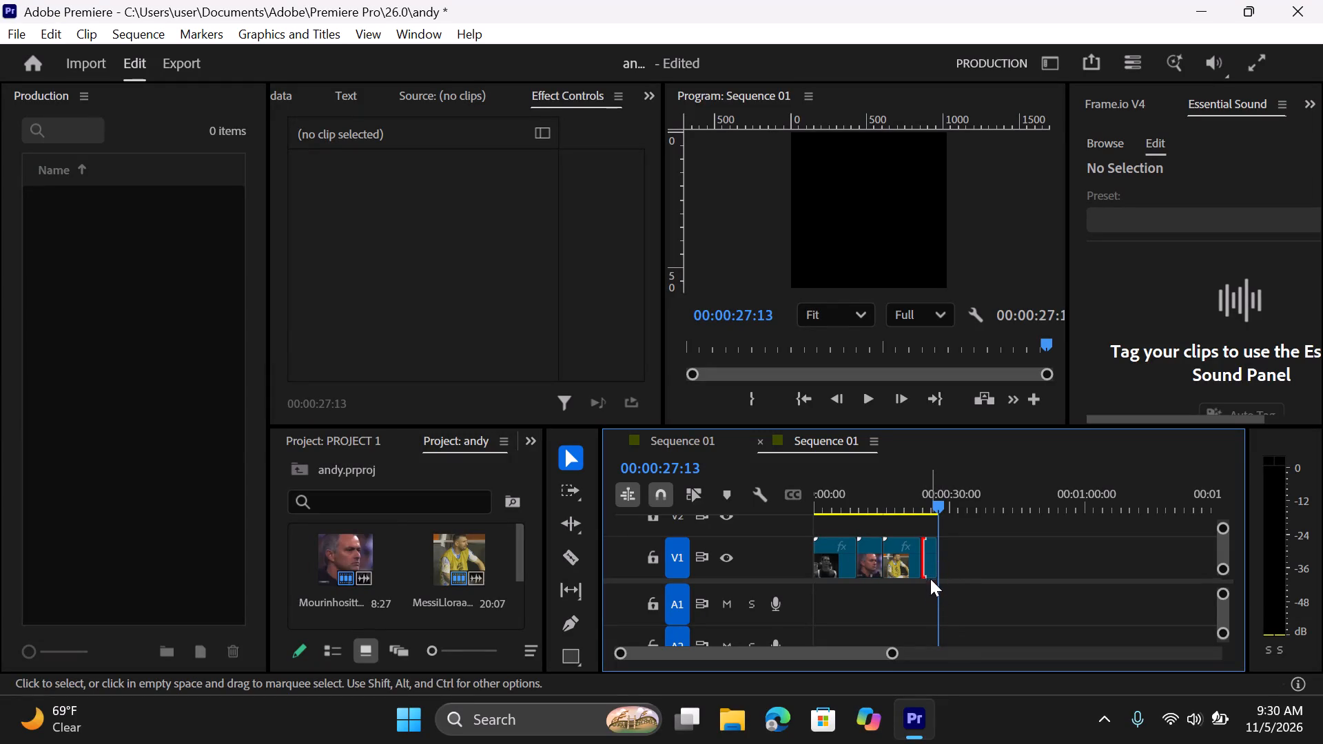
left_click(930, 575)
key("BackSpace")
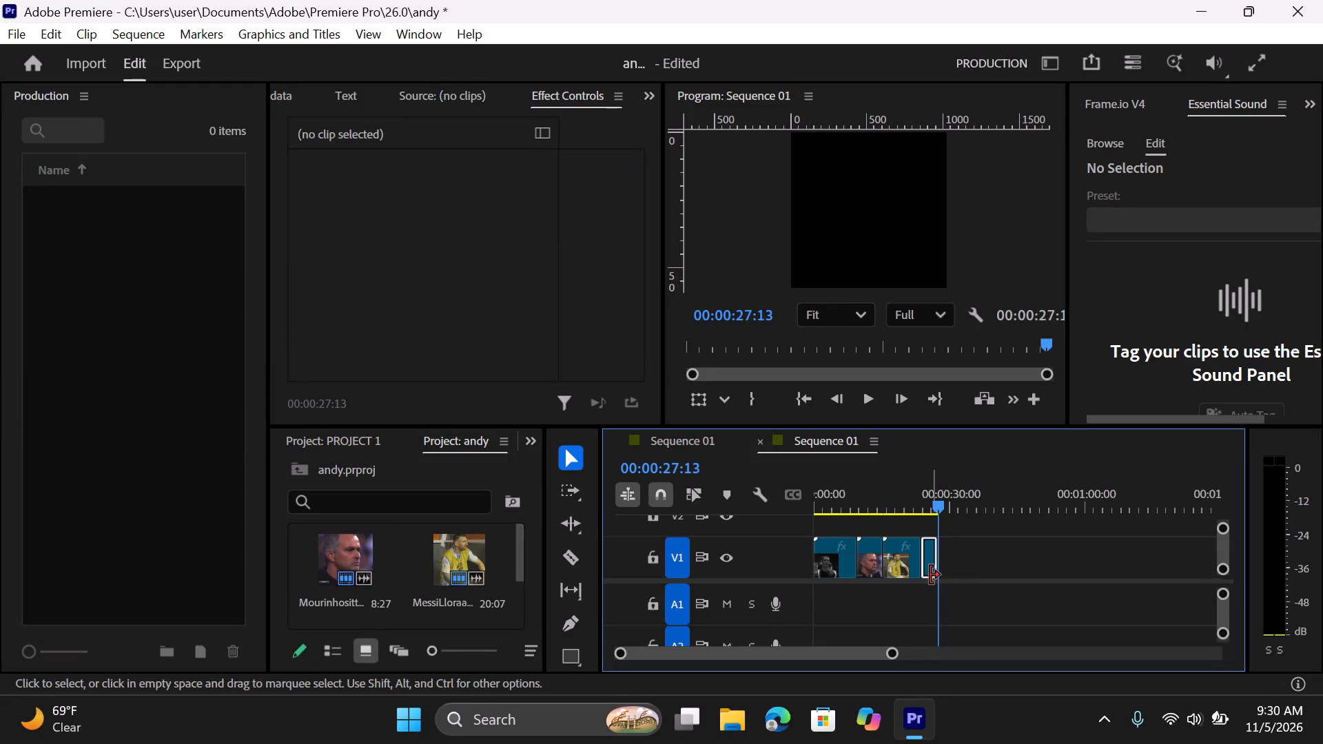
left_click(872, 393)
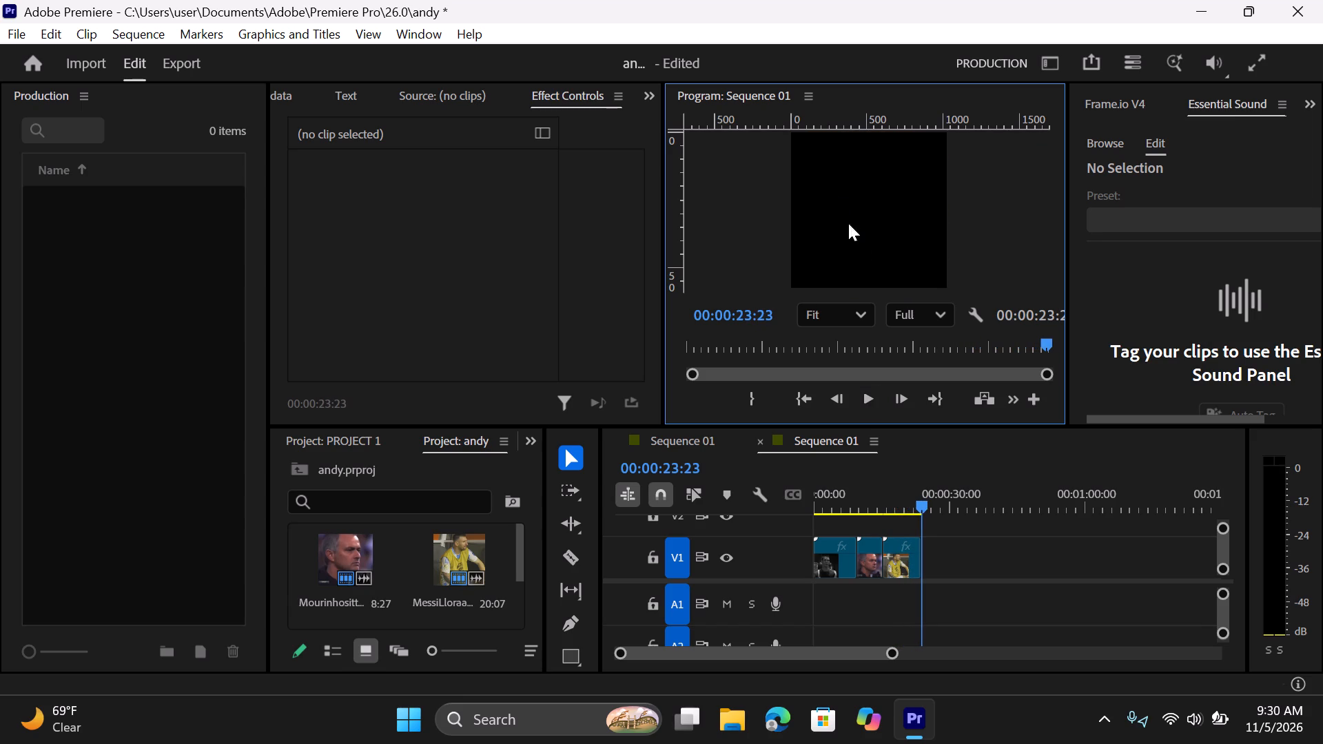
Add a text graphic at the top of the frame at 00:00:23:23 reading "pov:you just discovered you are nother main".
left_click(803, 142)
key("t")
left_click(796, 144)
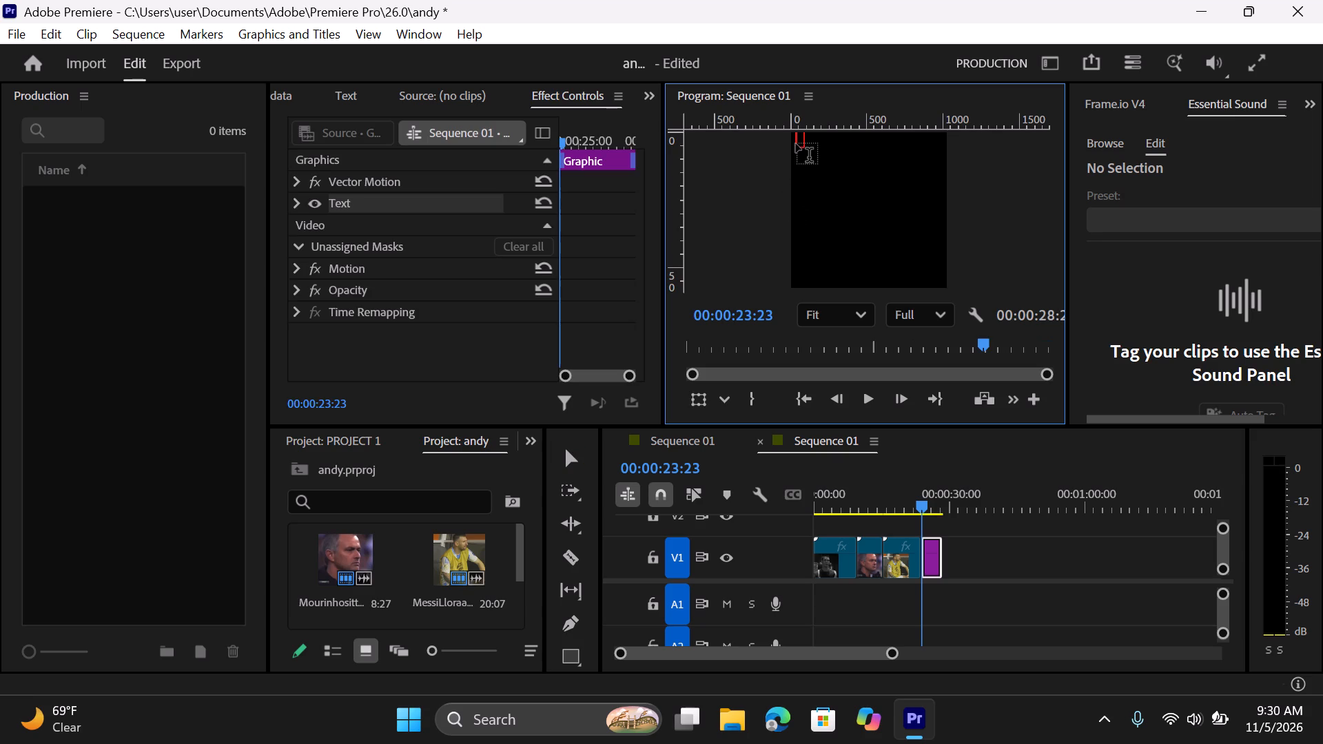
type("po")
type("v")
key("space")
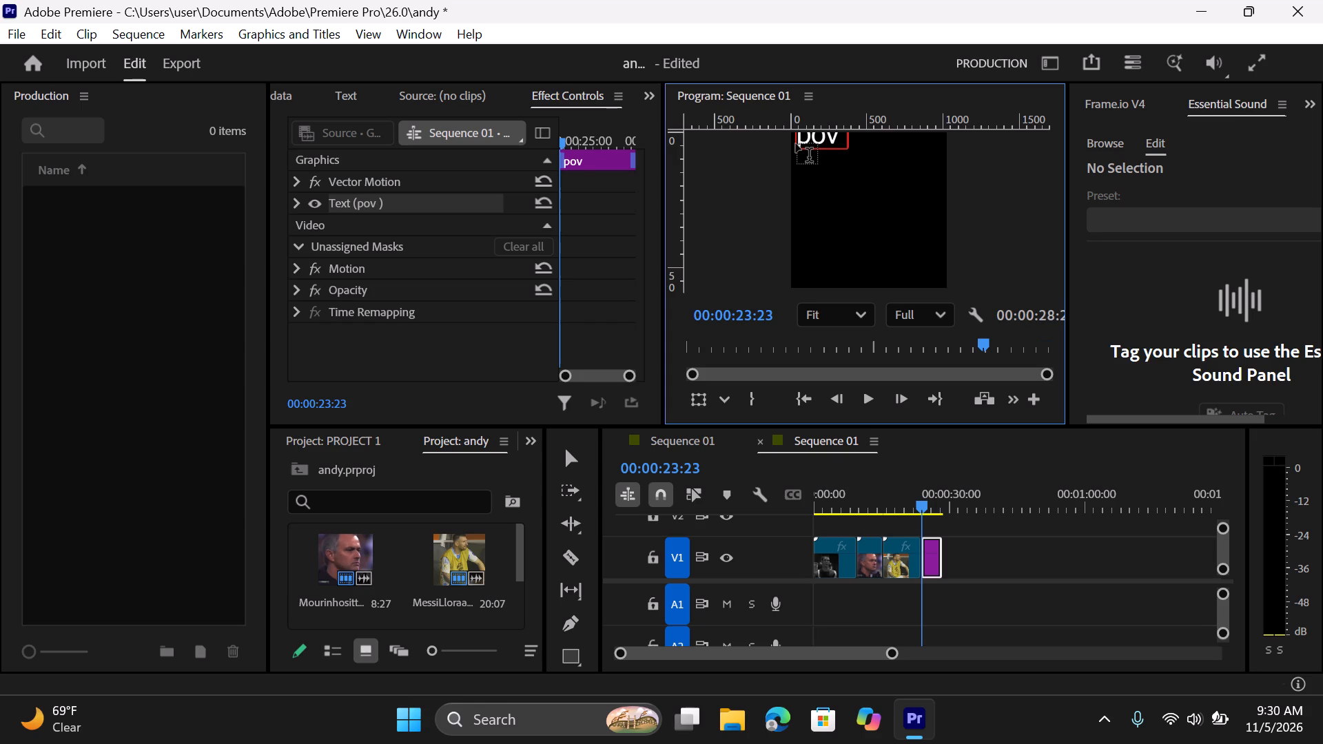
key("BackSpace")
key("shift+colon")
key("y")
type("ou just discovered")
key("space")
type("you")
key("space")
type("are")
key("space")
type("not")
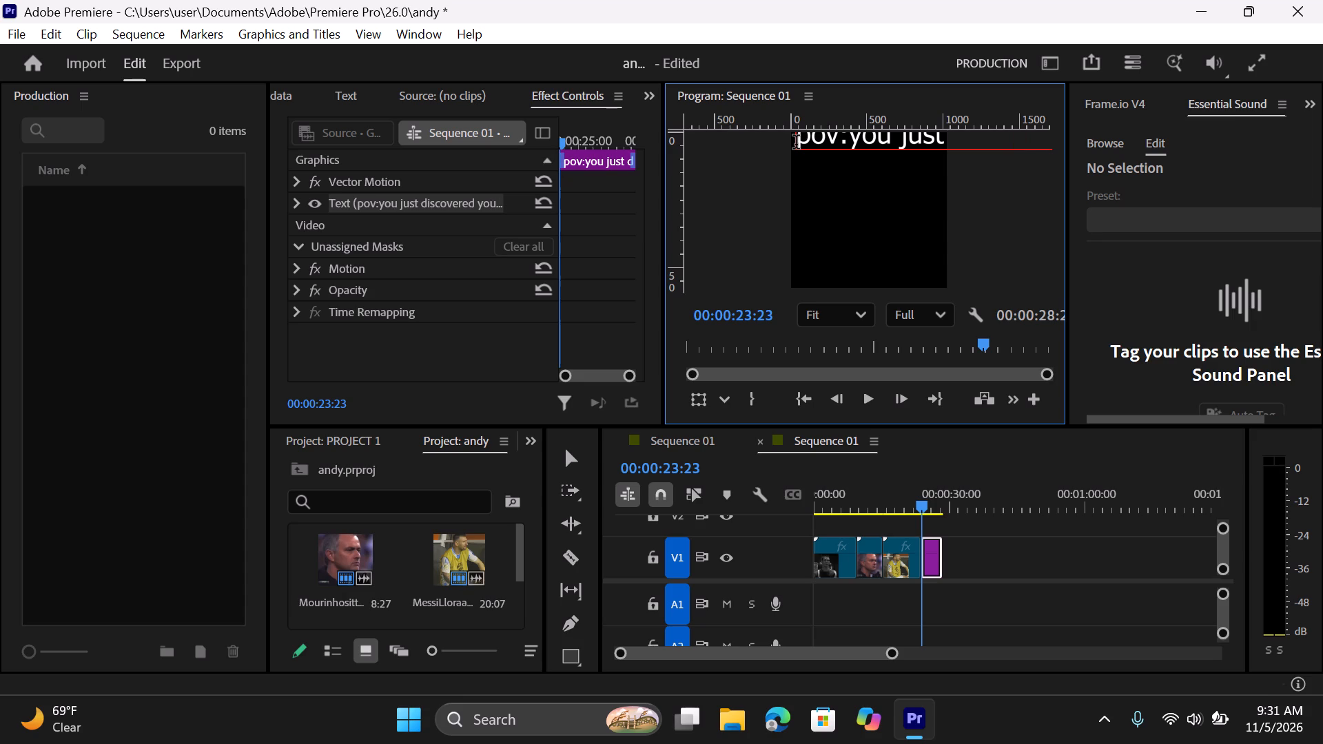
type("her")
key("space")
type("main")
Move the caption's anchor point inward, scale and reposition the text to fit across the top of the frame, and play to check.
left_click(567, 457)
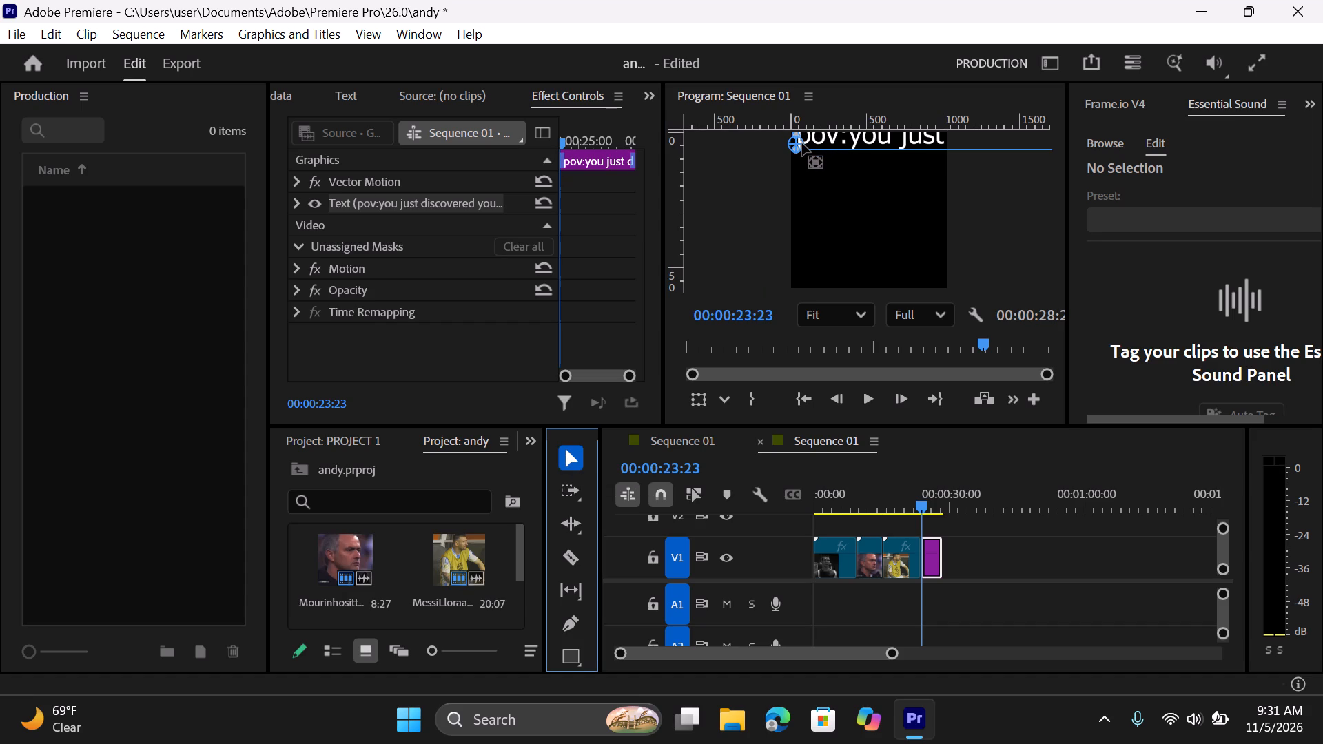
left_click_drag(802, 143, 854, 163)
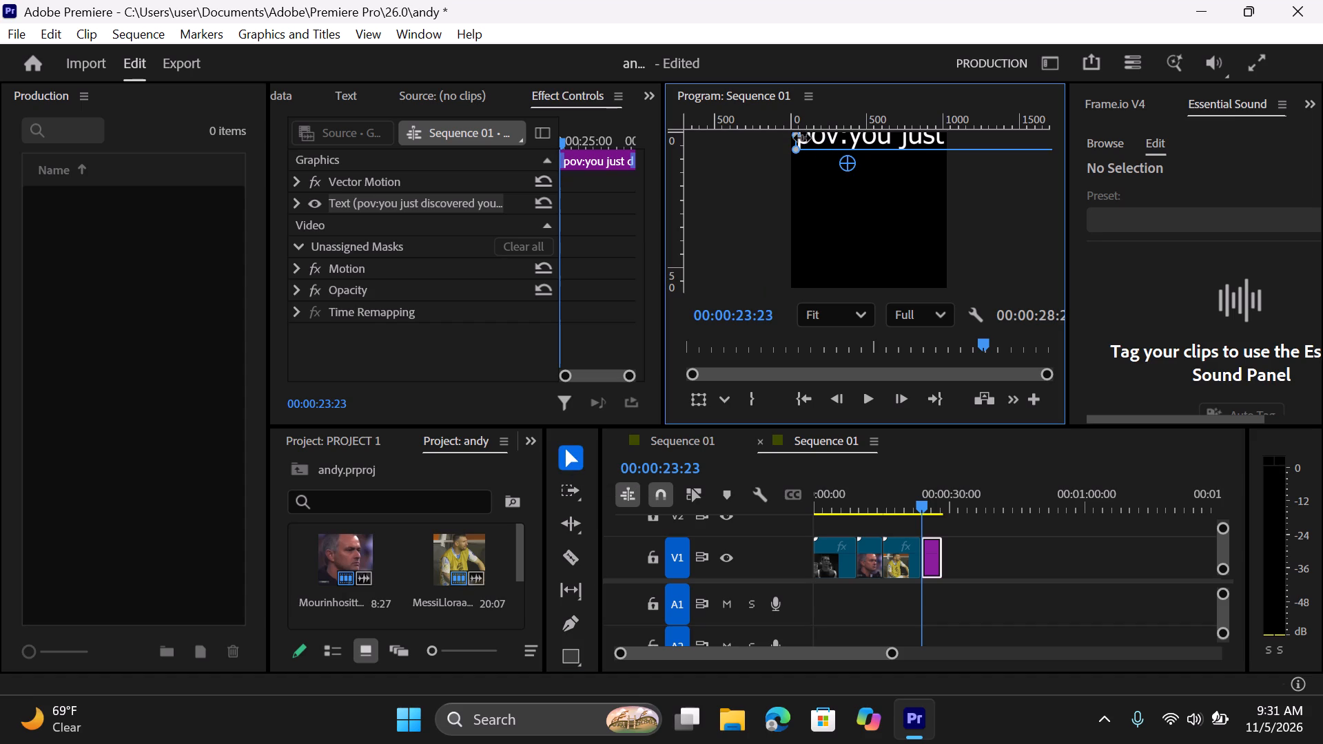
left_click_drag(802, 138, 830, 142)
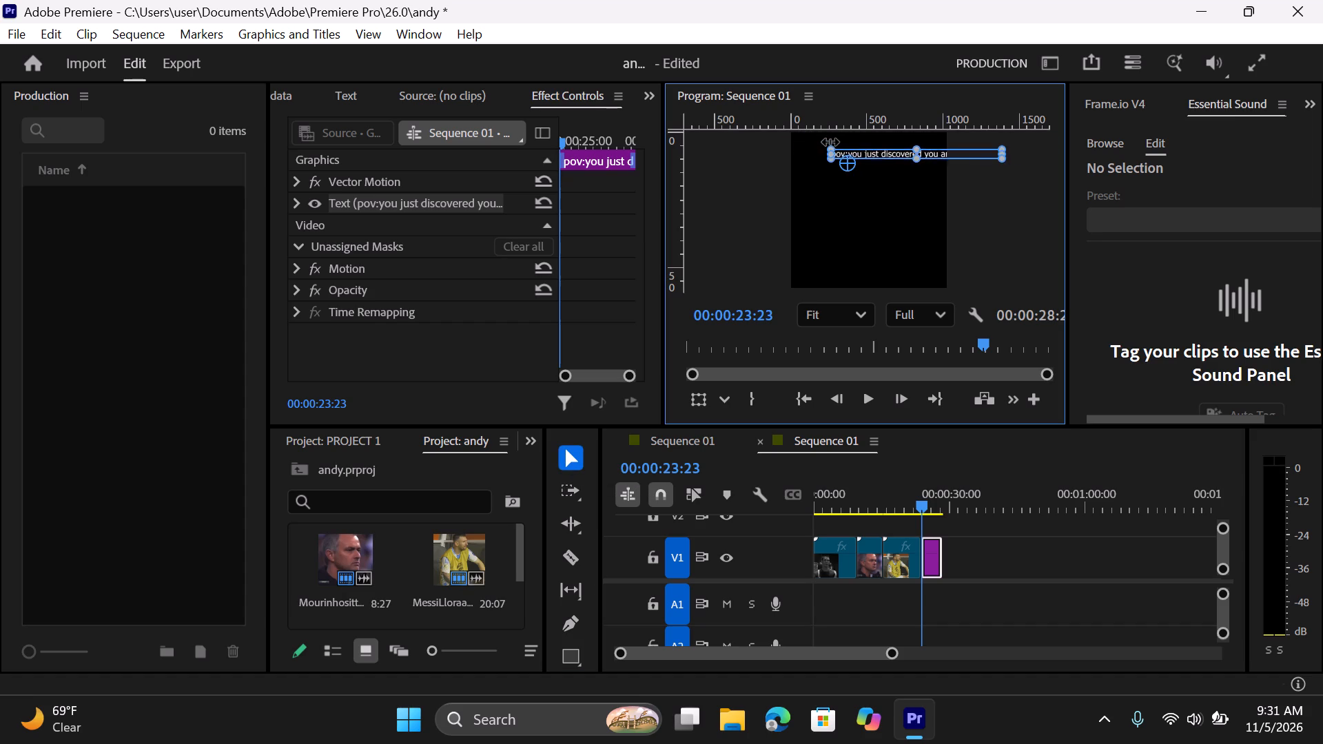
left_click_drag(830, 142, 836, 144)
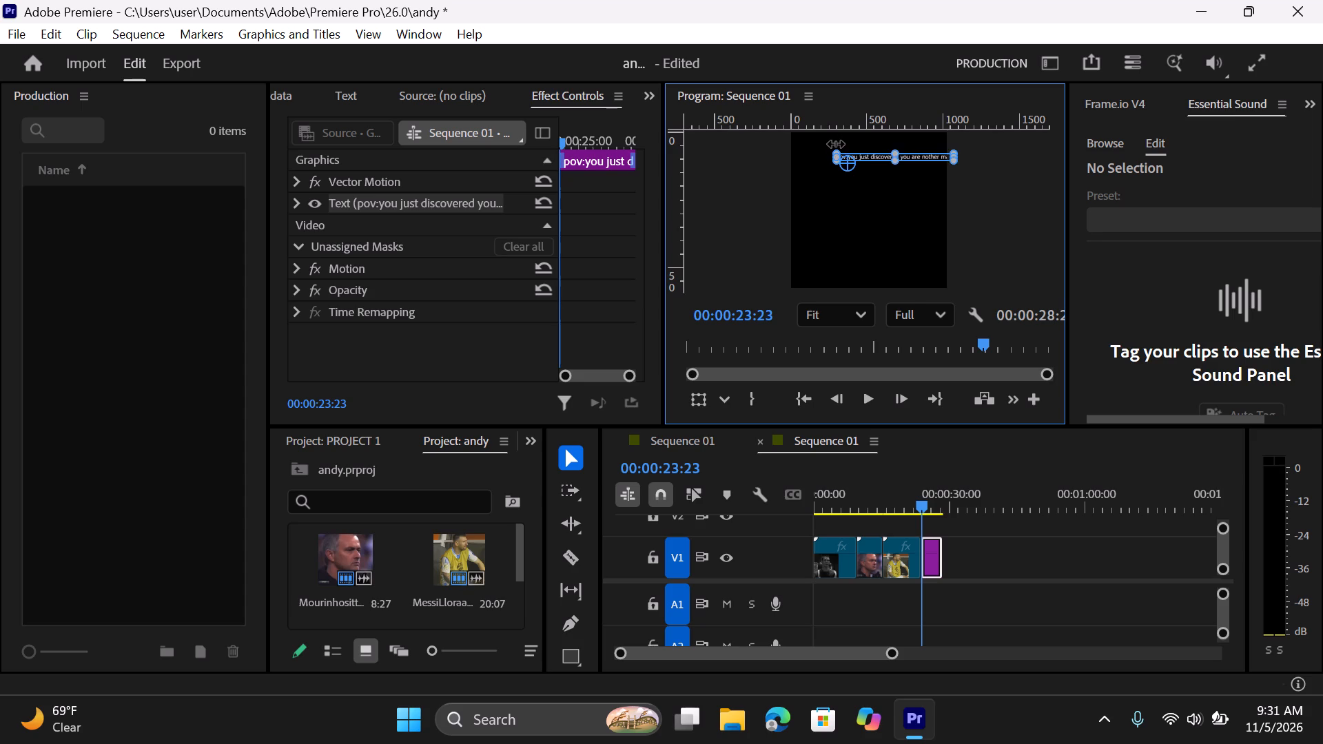
left_click_drag(836, 144, 834, 150)
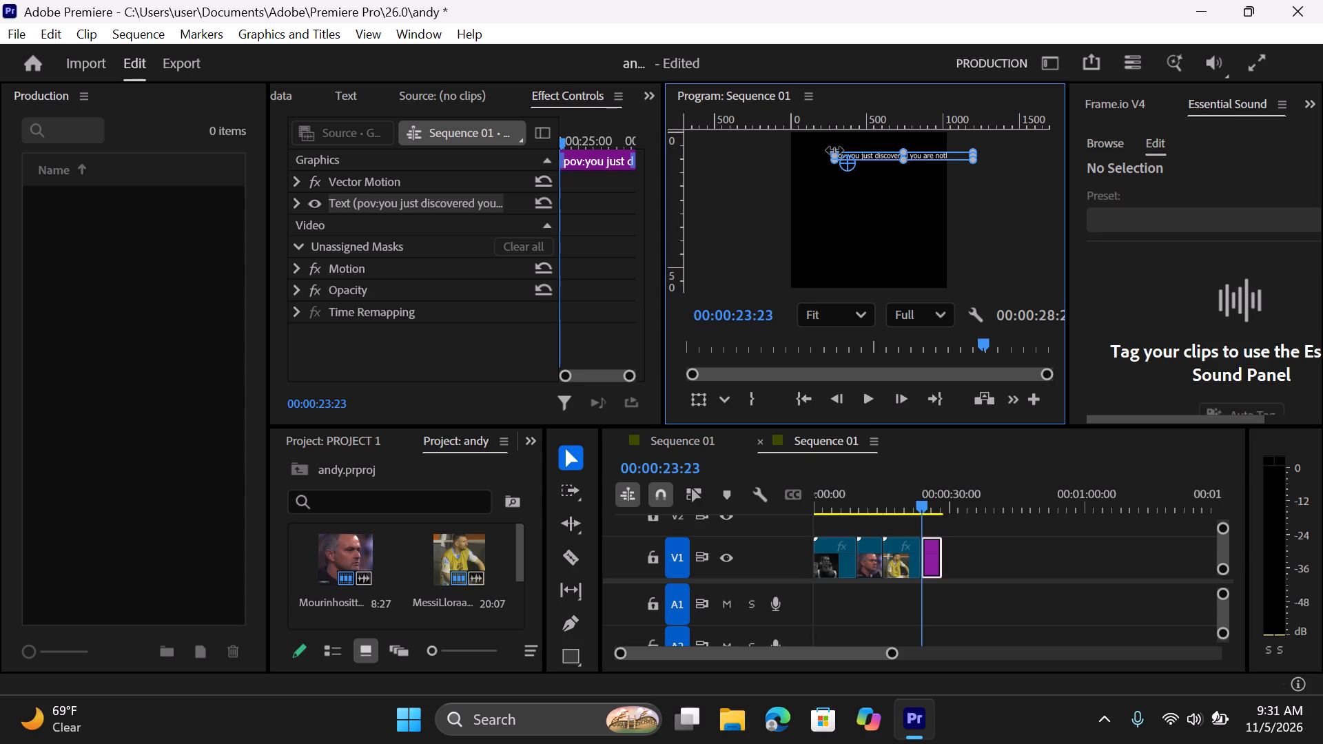
left_click_drag(834, 150, 834, 150)
left_click_drag(891, 156, 853, 154)
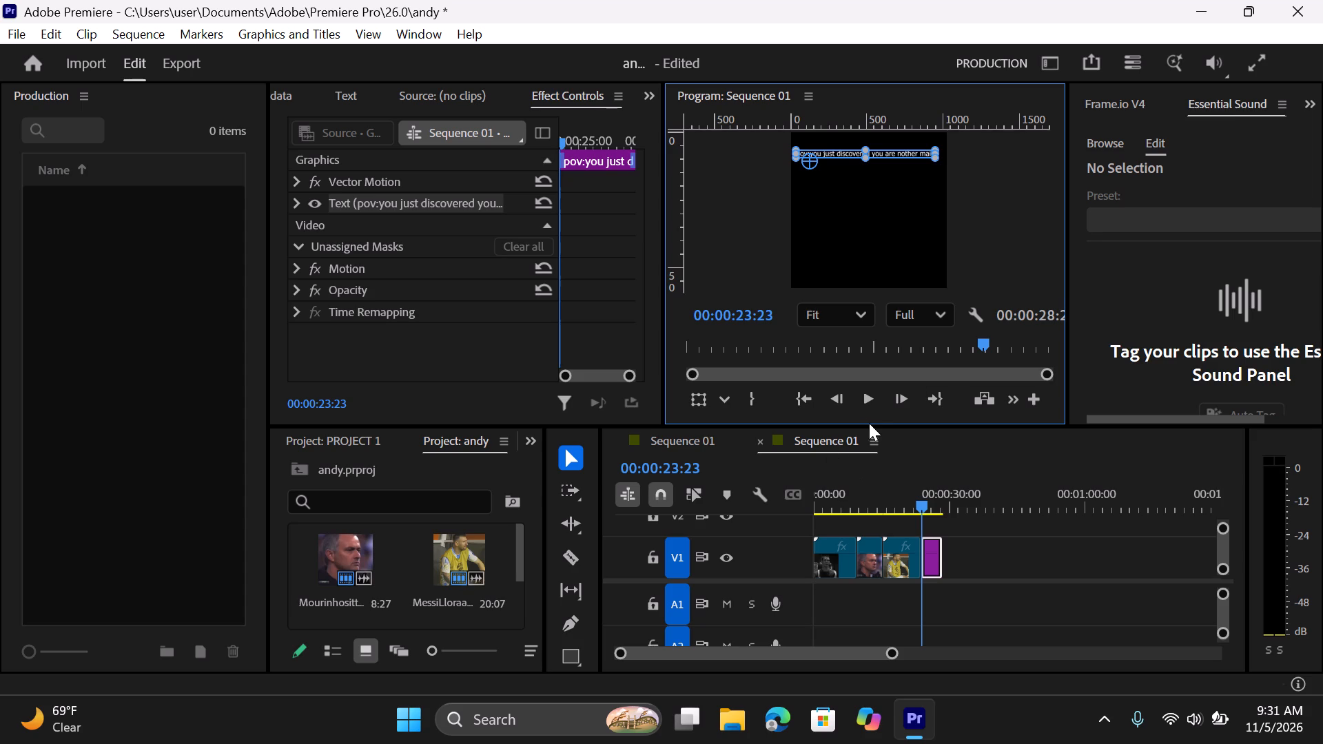
left_click(869, 406)
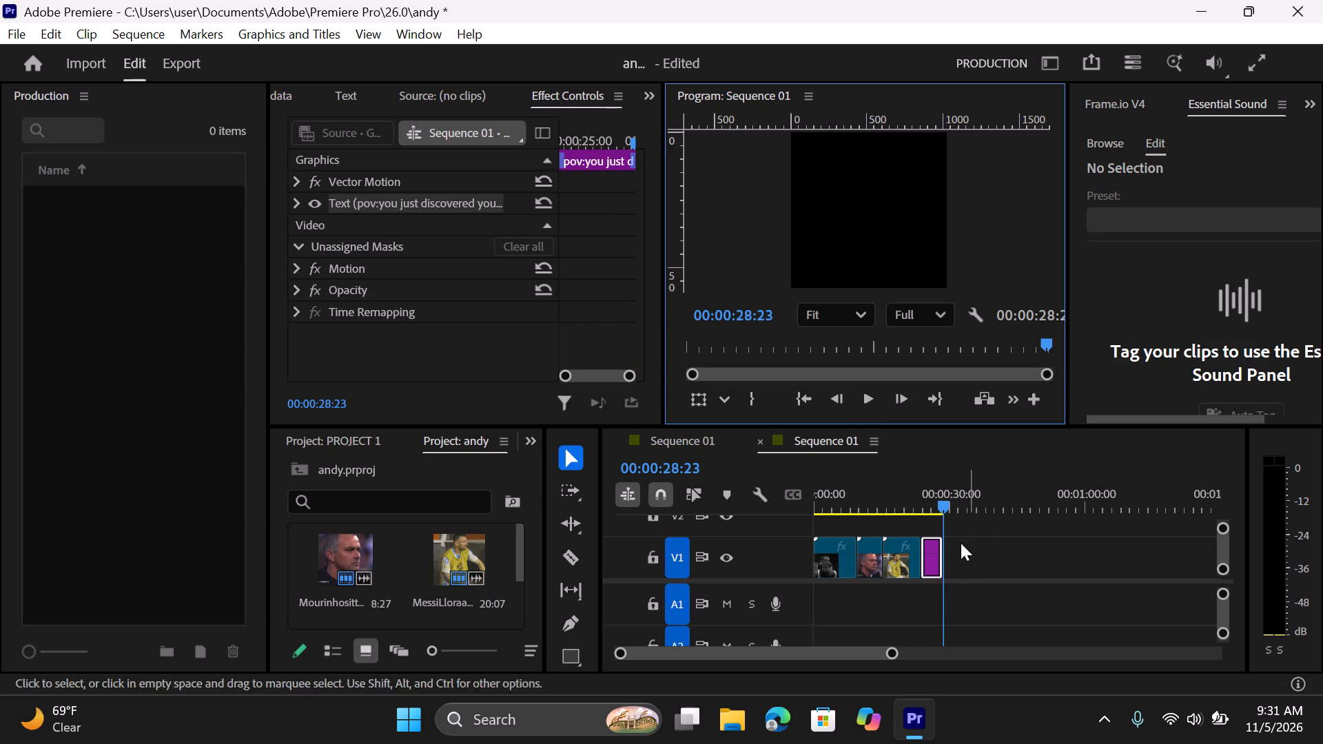
Move the caption graphic to V2 at the sequence start, extend its end to 00:00:23:23 to cover all V1 clips, and play to check.
left_click_drag(933, 564, 916, 540)
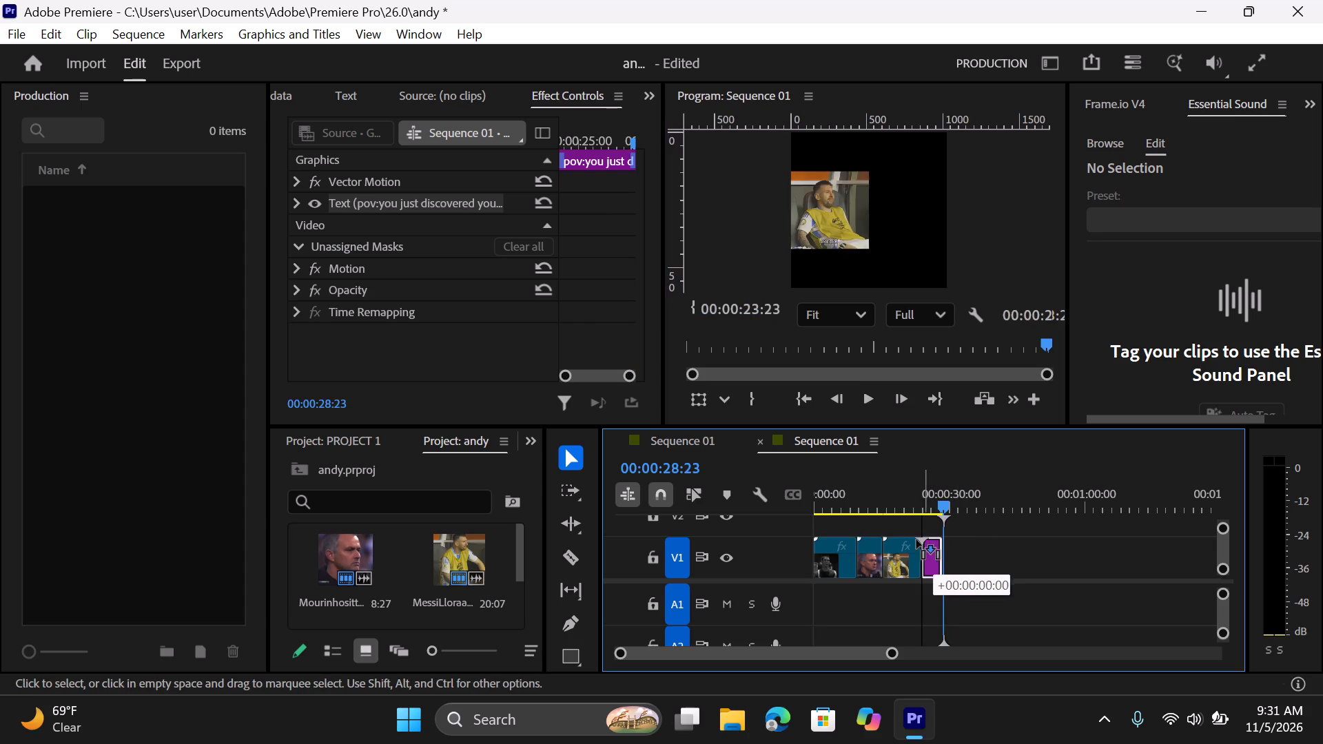
left_click_drag(916, 540, 863, 517)
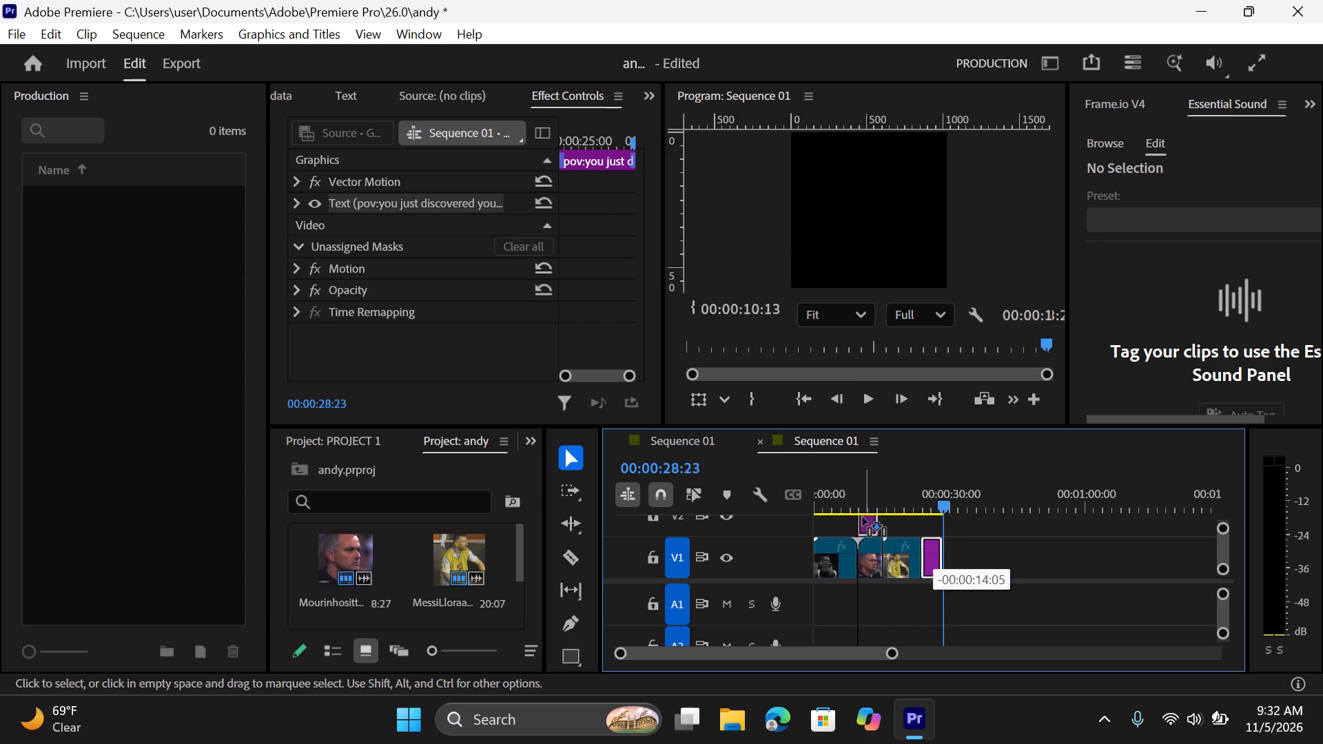
left_click_drag(863, 517, 833, 526)
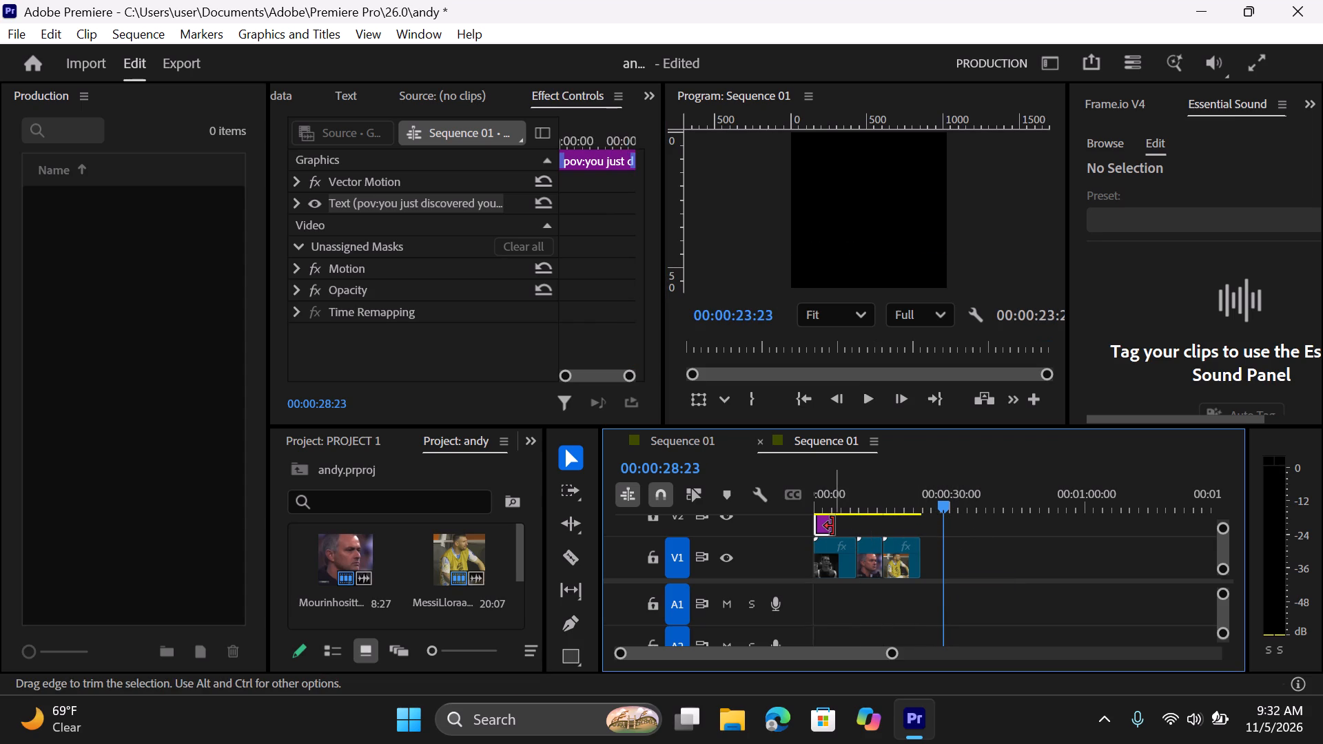
left_click_drag(833, 526, 897, 528)
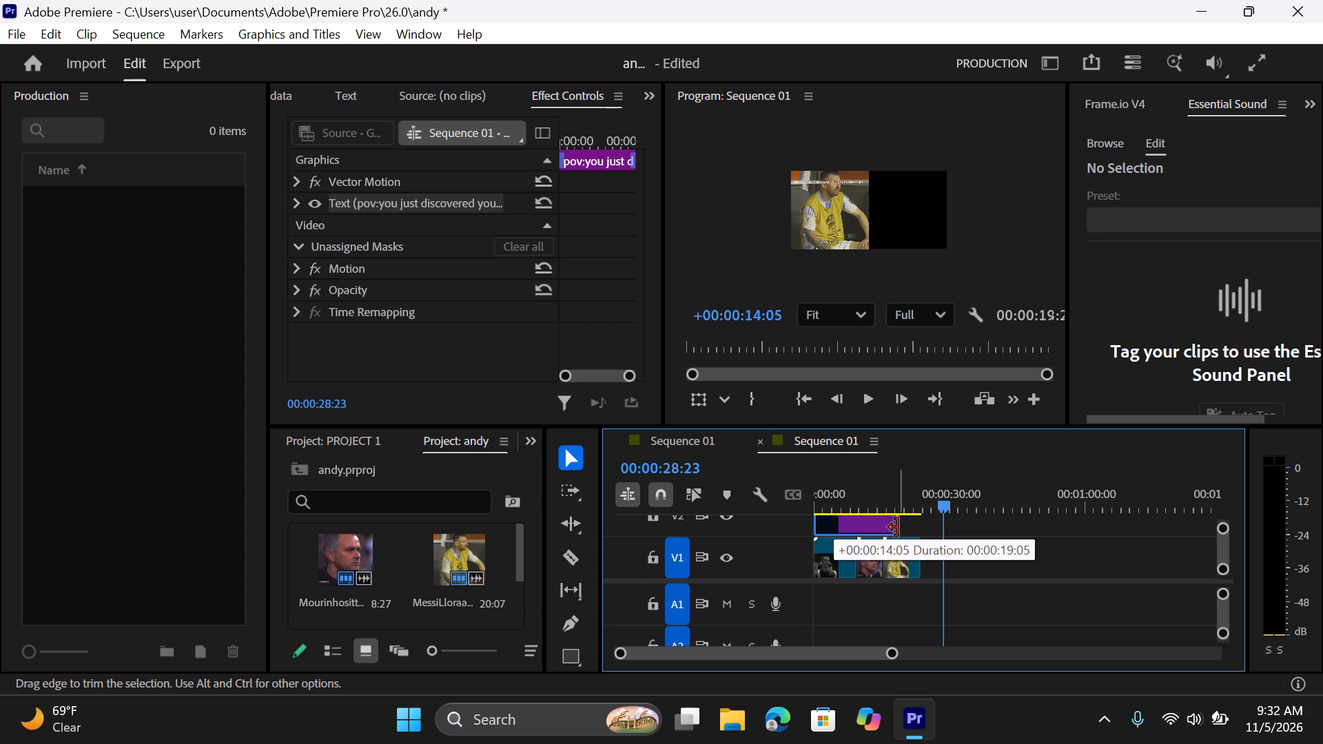
left_click_drag(897, 528, 926, 526)
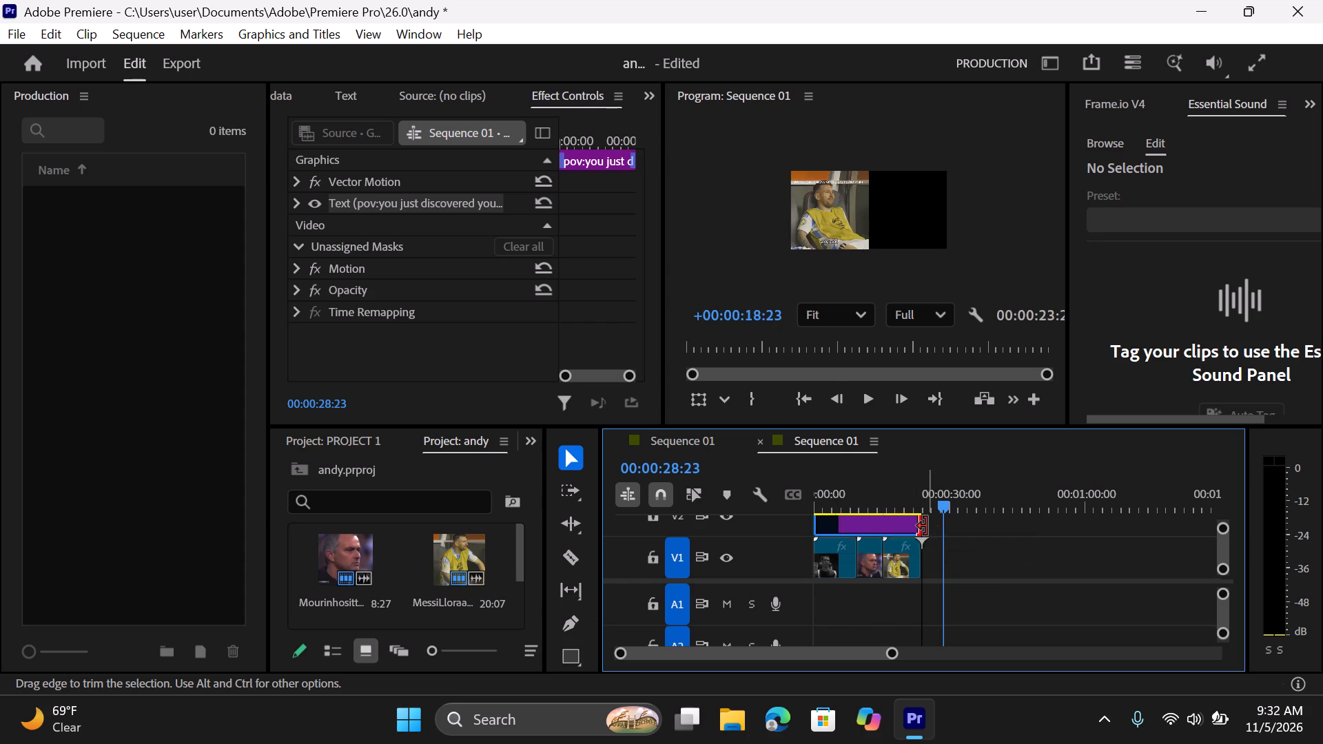
left_click(866, 397)
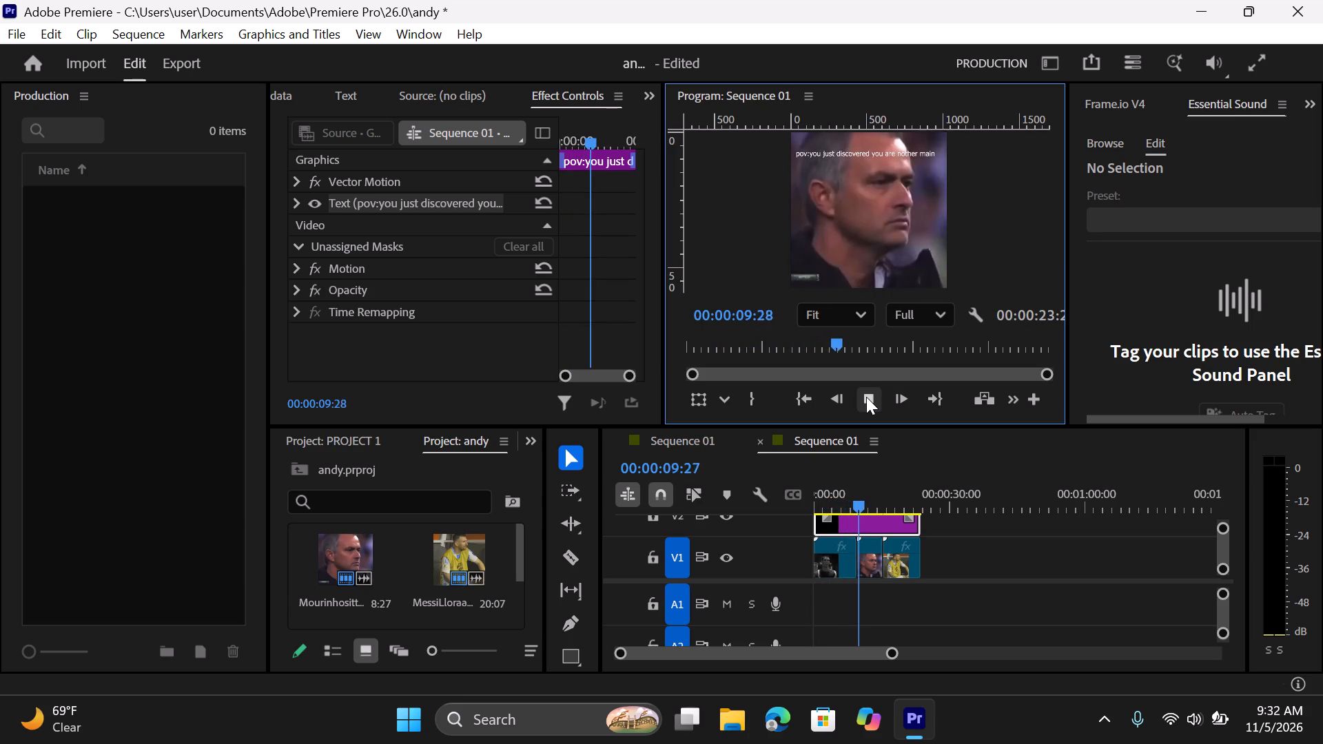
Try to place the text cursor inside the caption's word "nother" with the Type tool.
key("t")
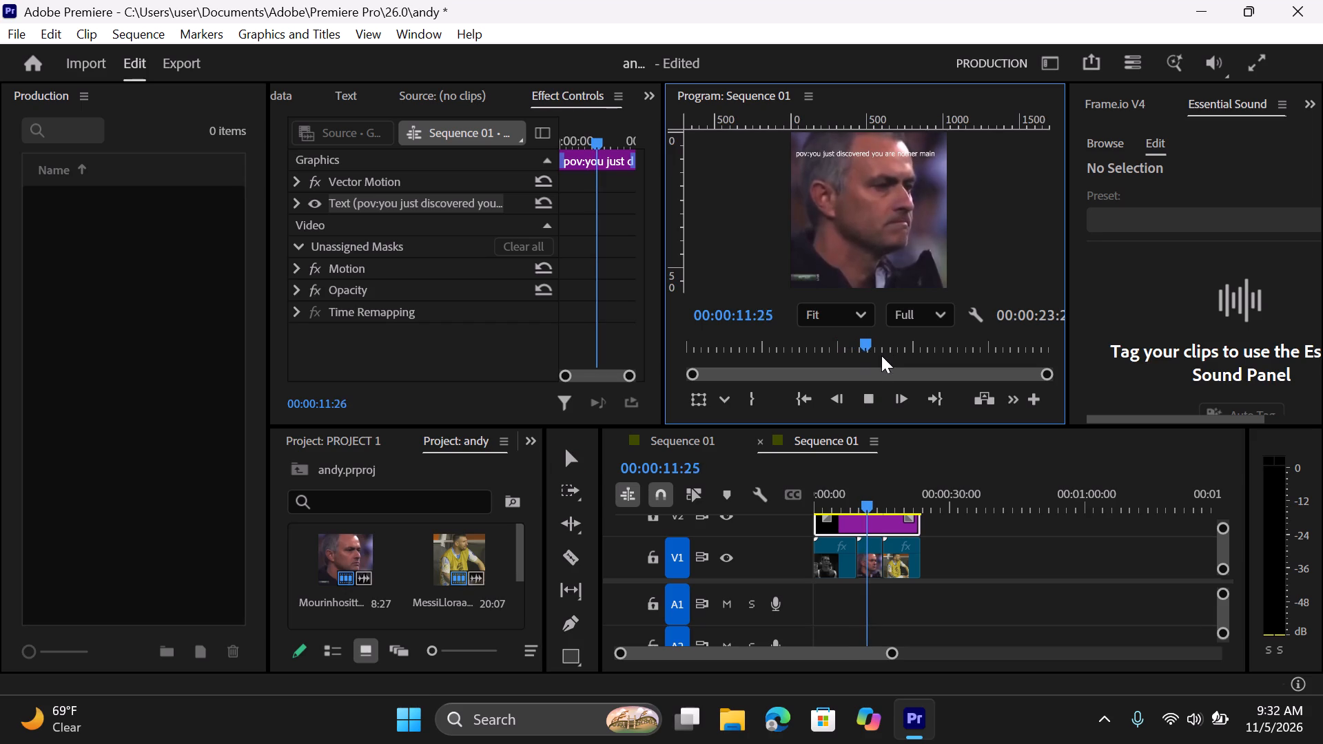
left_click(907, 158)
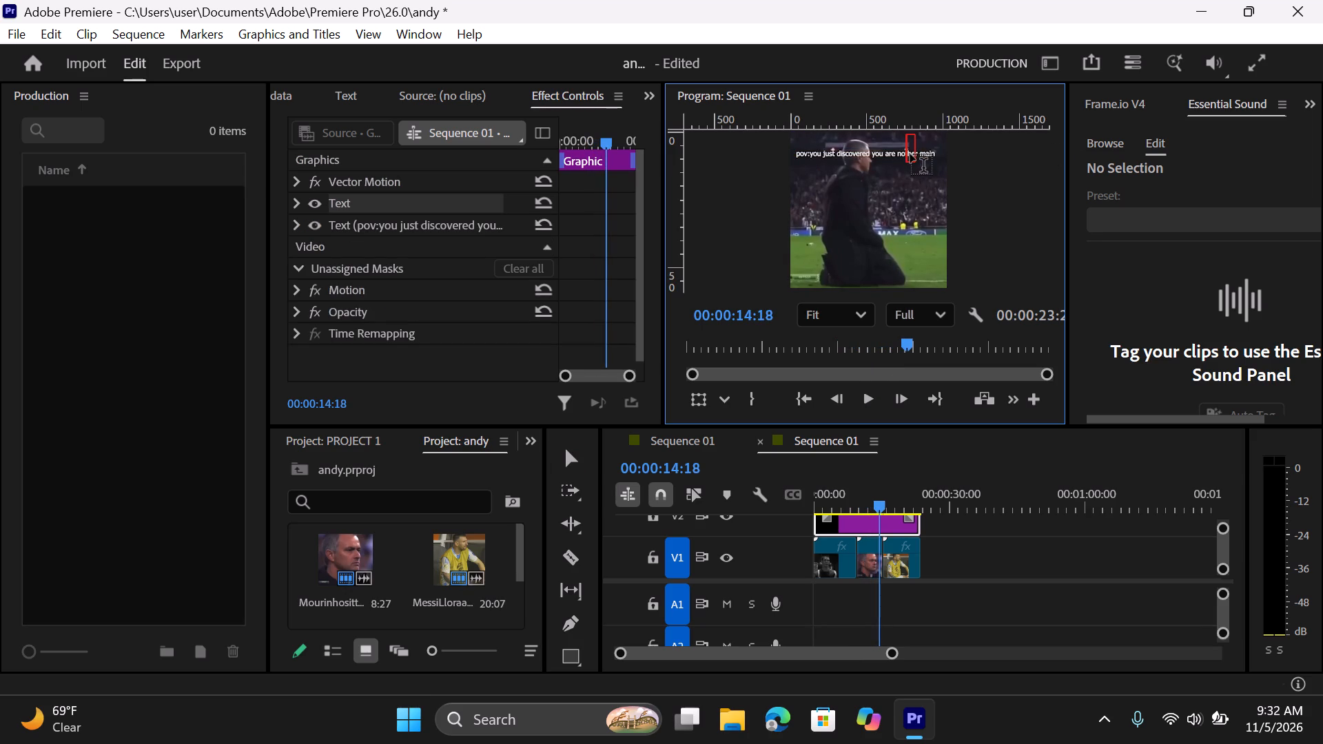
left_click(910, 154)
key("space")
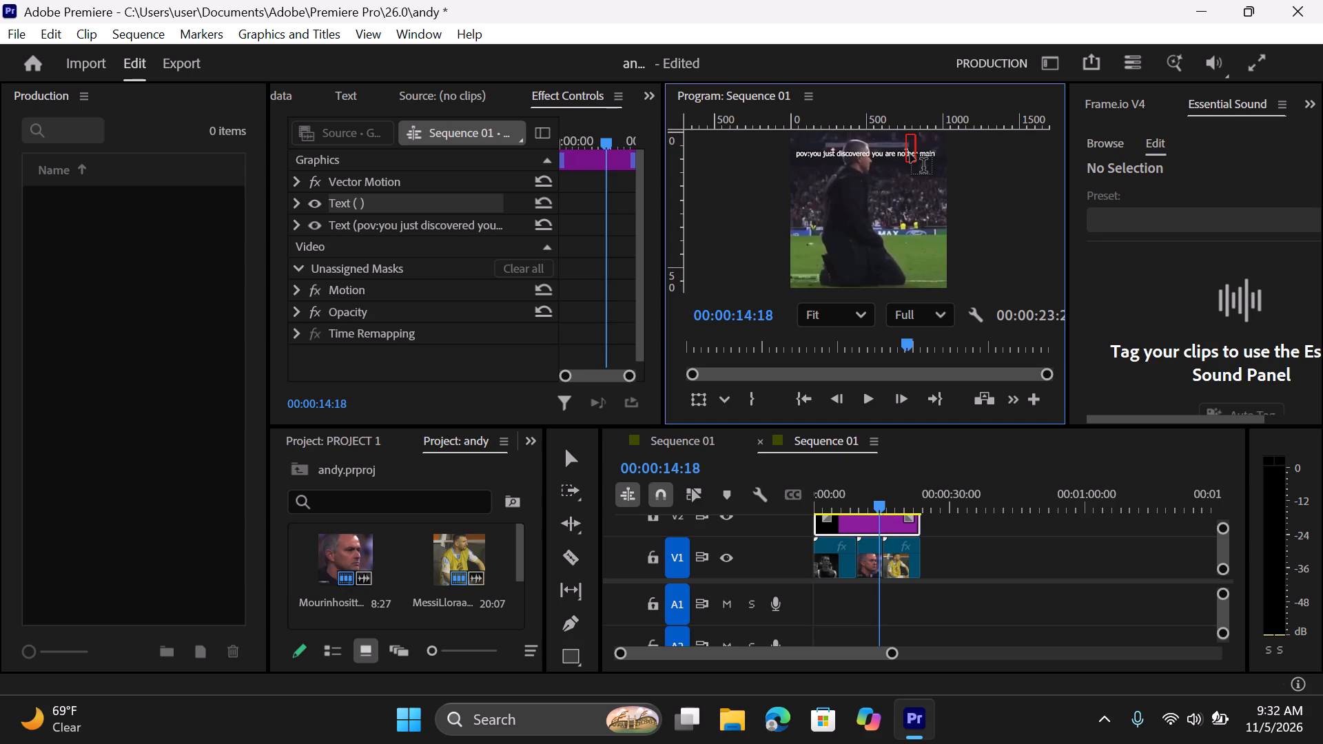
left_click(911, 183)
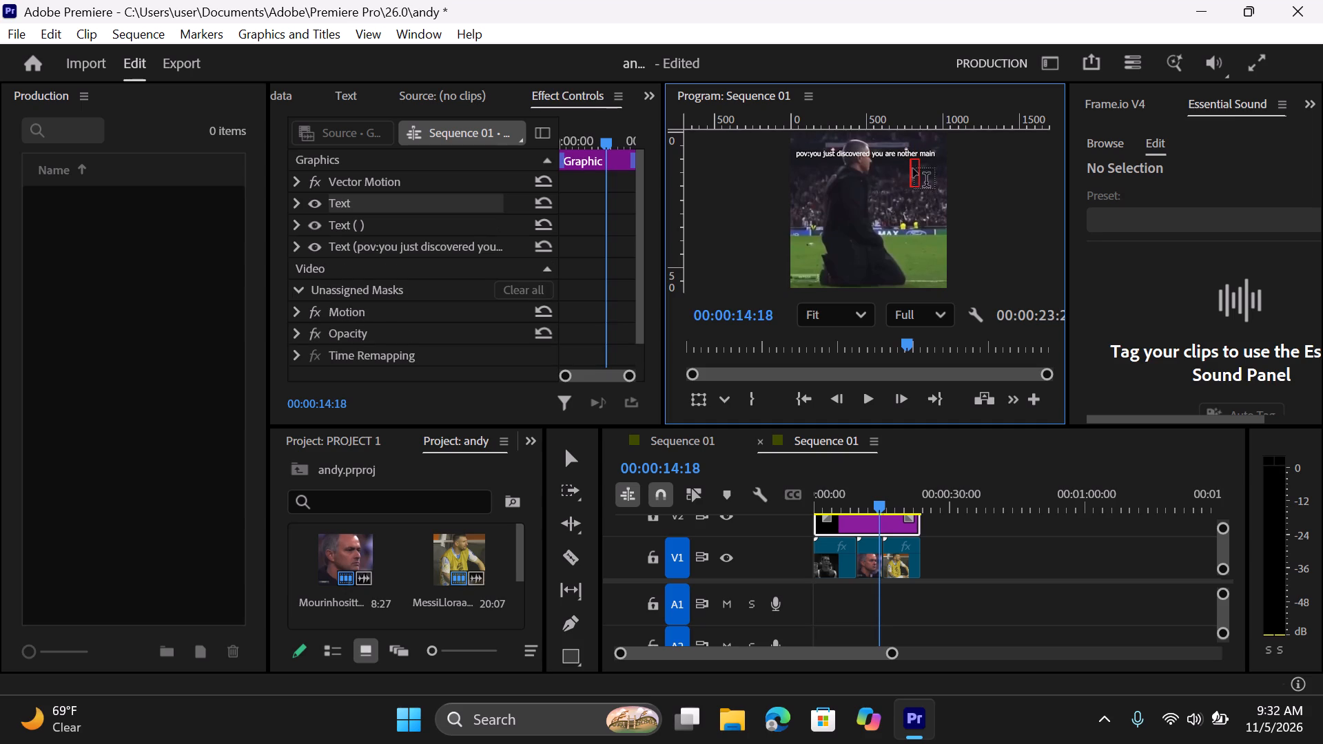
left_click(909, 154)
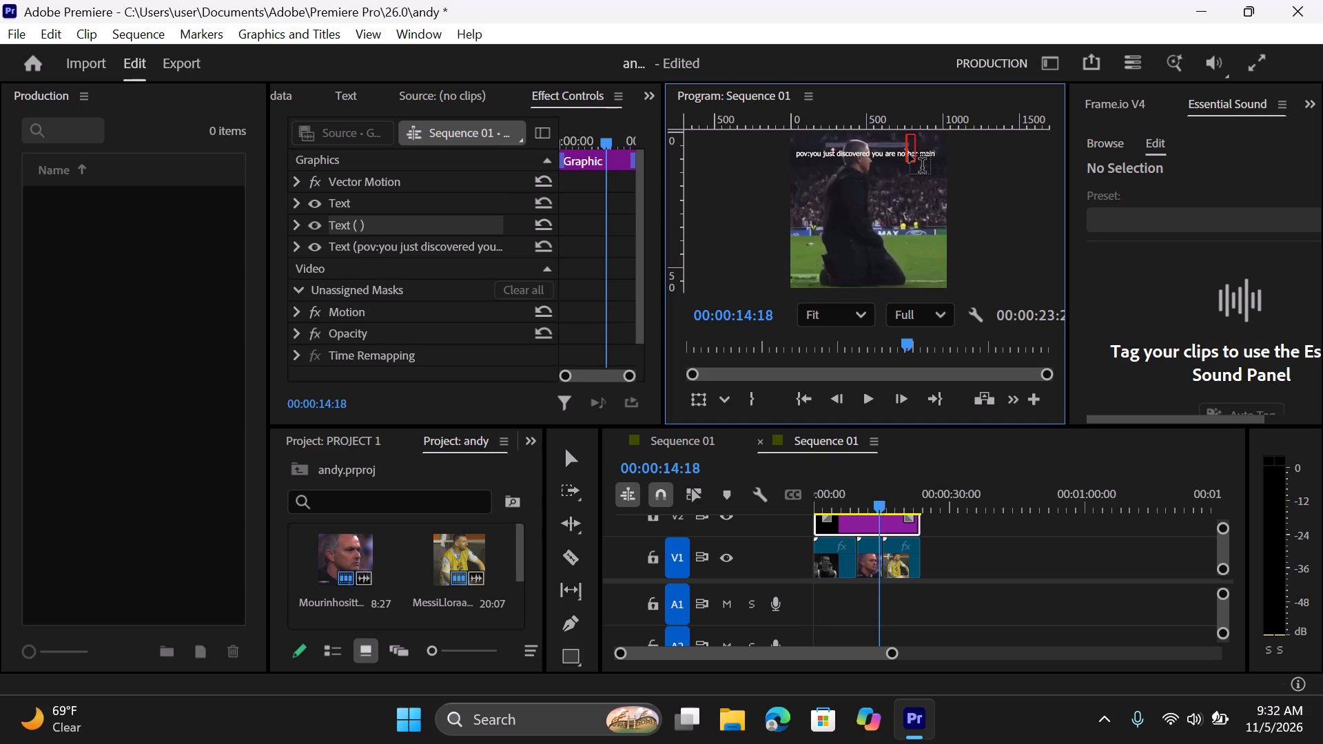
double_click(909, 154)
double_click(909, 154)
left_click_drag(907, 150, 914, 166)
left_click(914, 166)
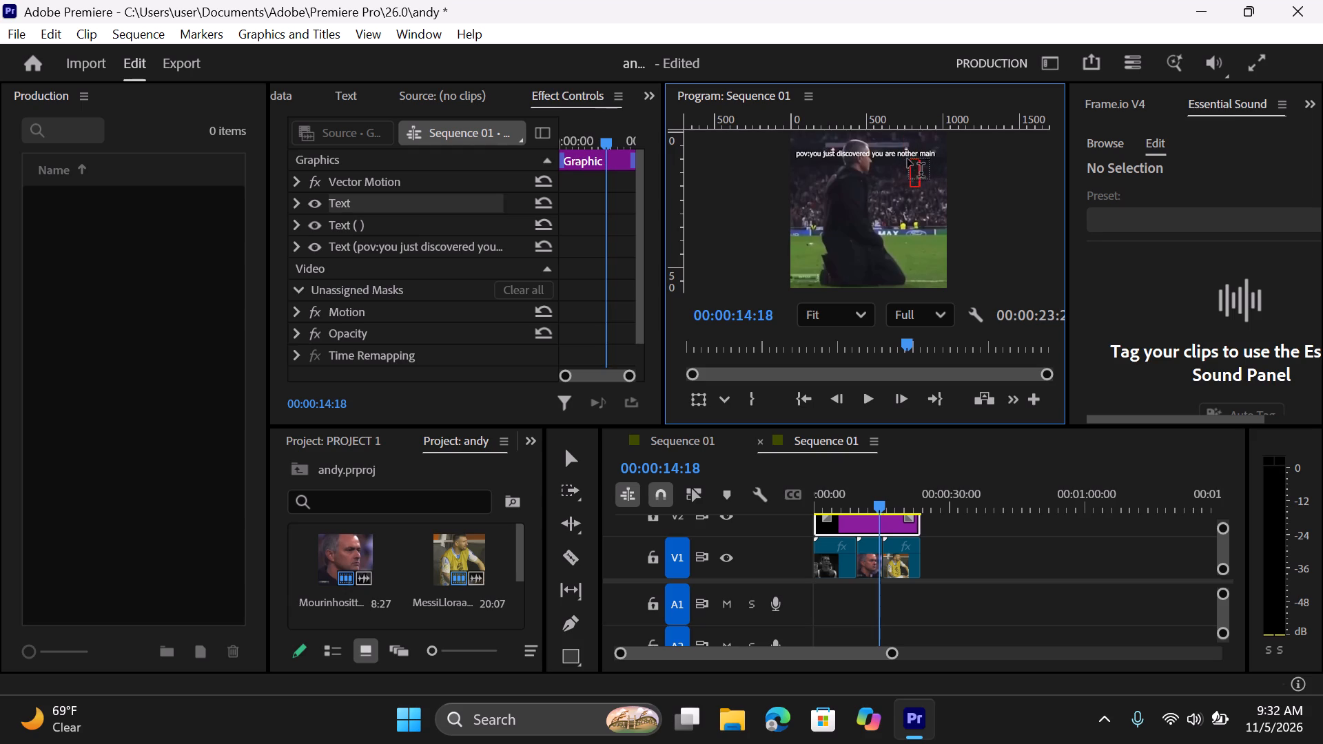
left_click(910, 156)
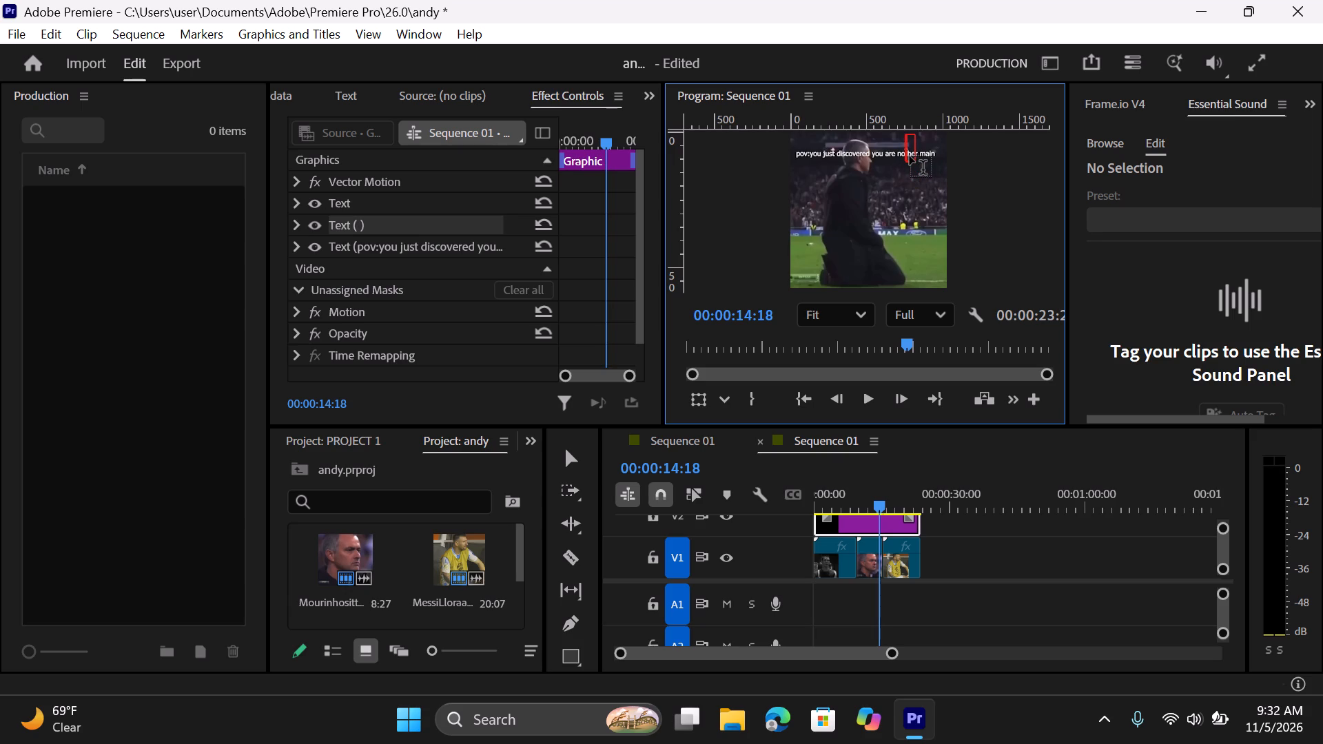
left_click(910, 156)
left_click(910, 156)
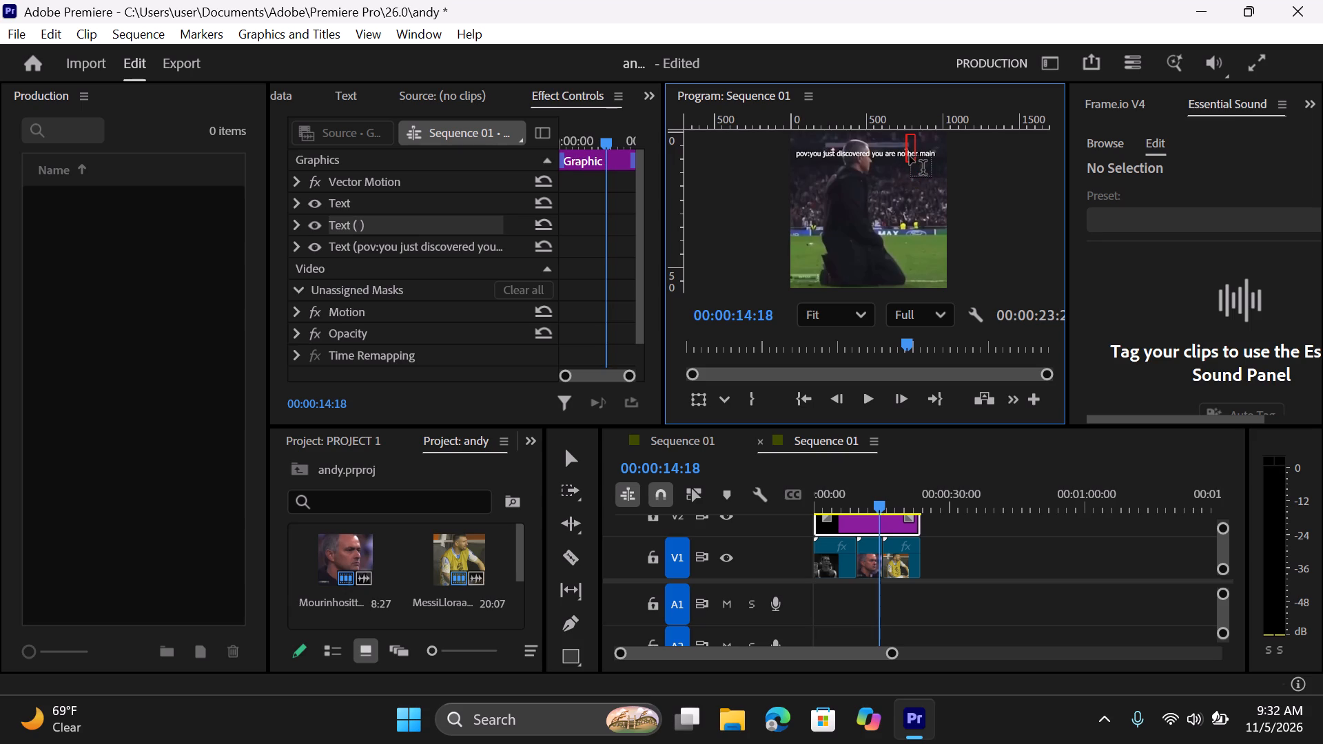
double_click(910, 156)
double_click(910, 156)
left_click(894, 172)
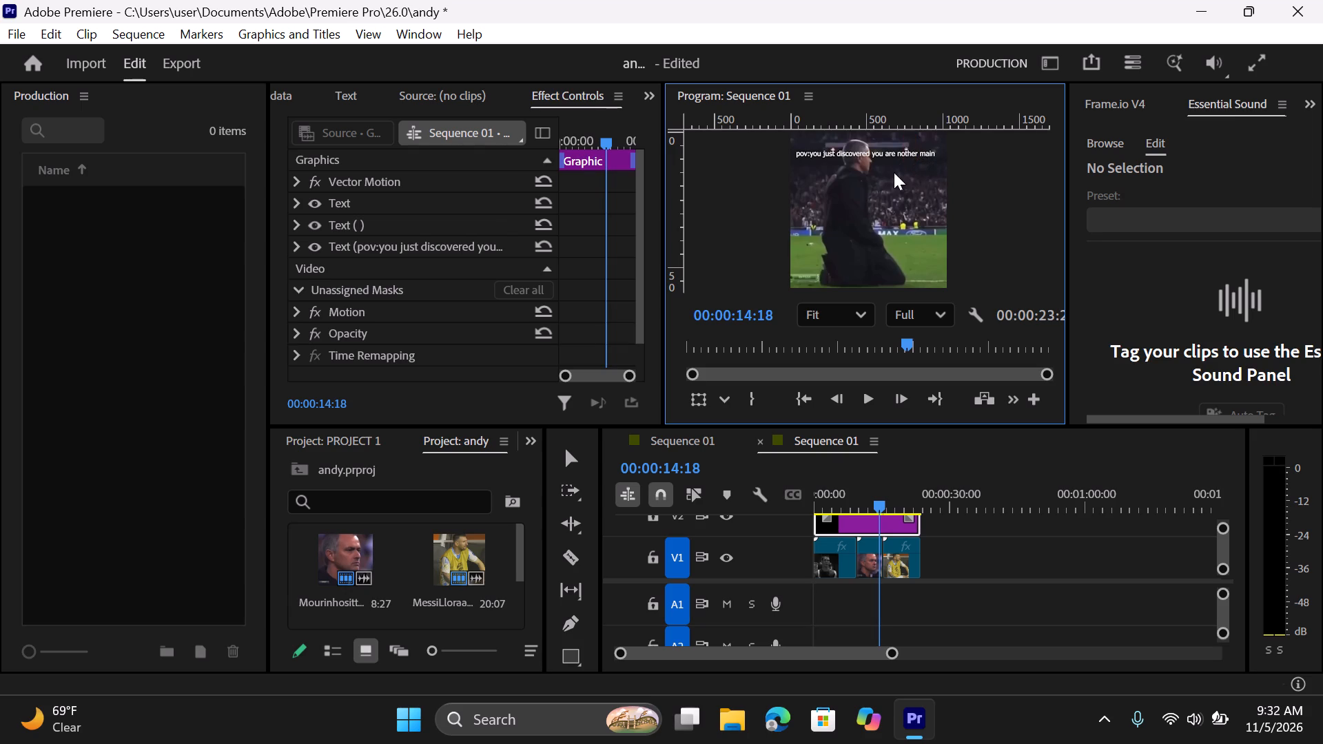
Correct the caption to read "pov:you just discovered you are not her main" and play the sequence to check it.
left_click(925, 156)
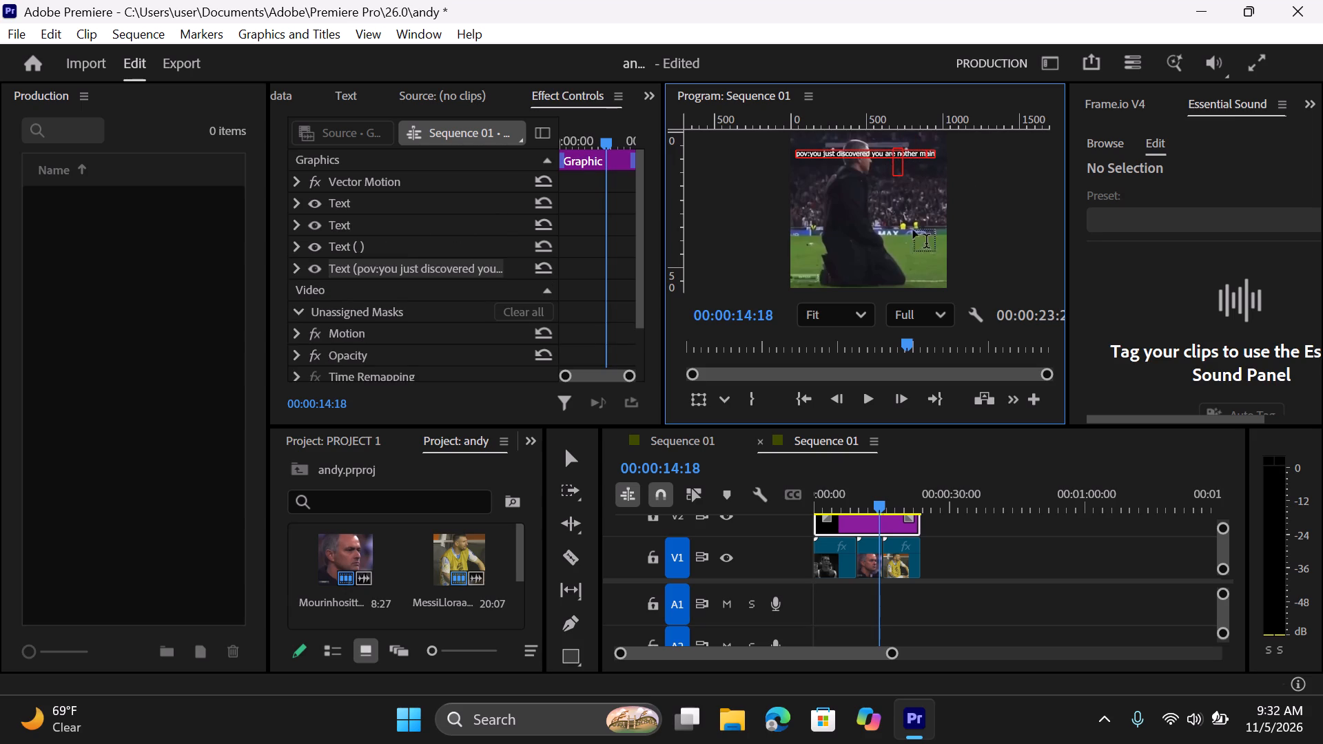
key("Left")
key("Left")
key("Left")
key("Left")
key("Left")
key("space")
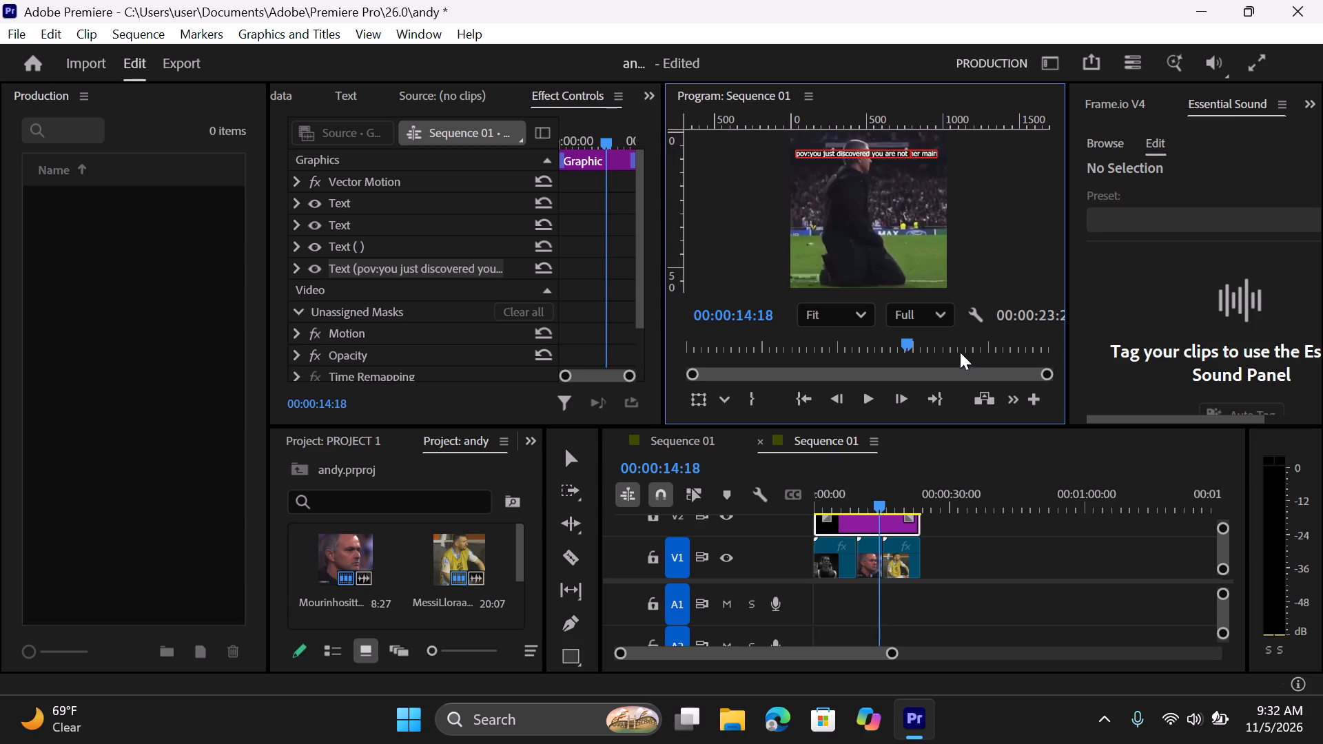
left_click(572, 457)
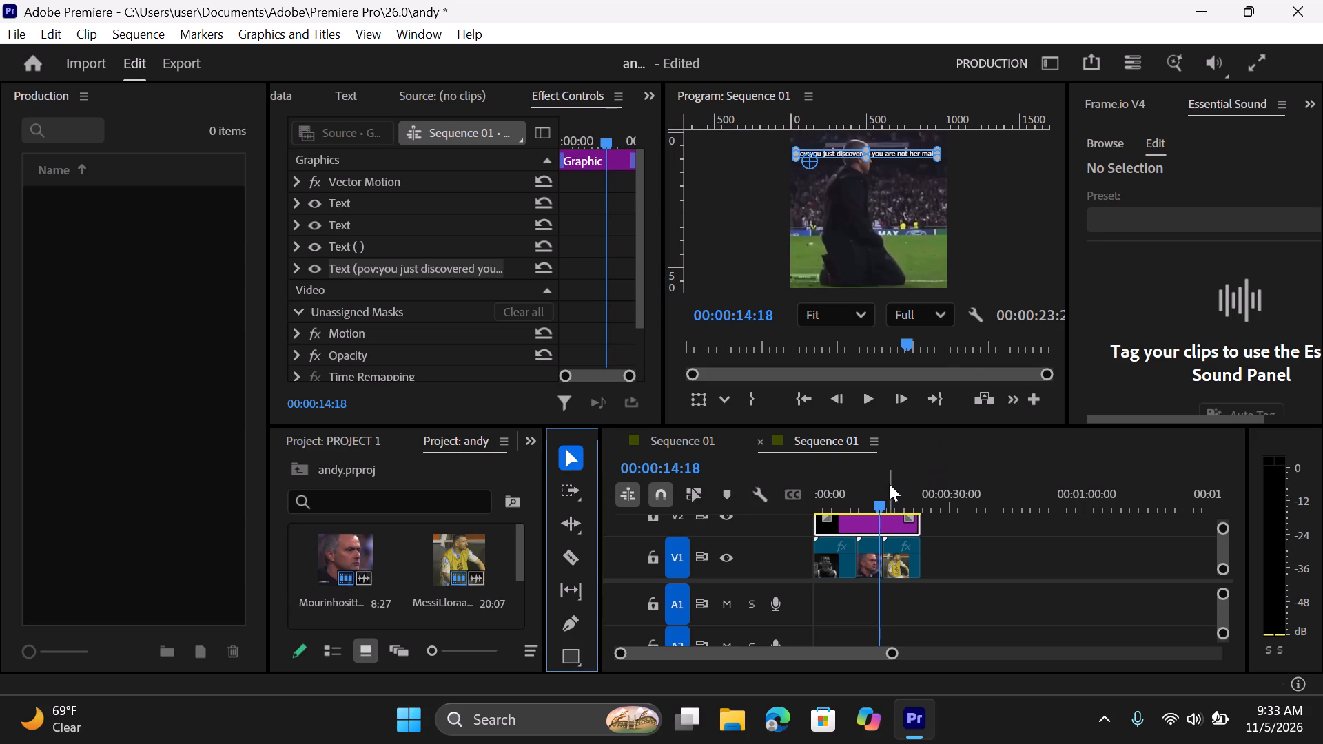
left_click(873, 406)
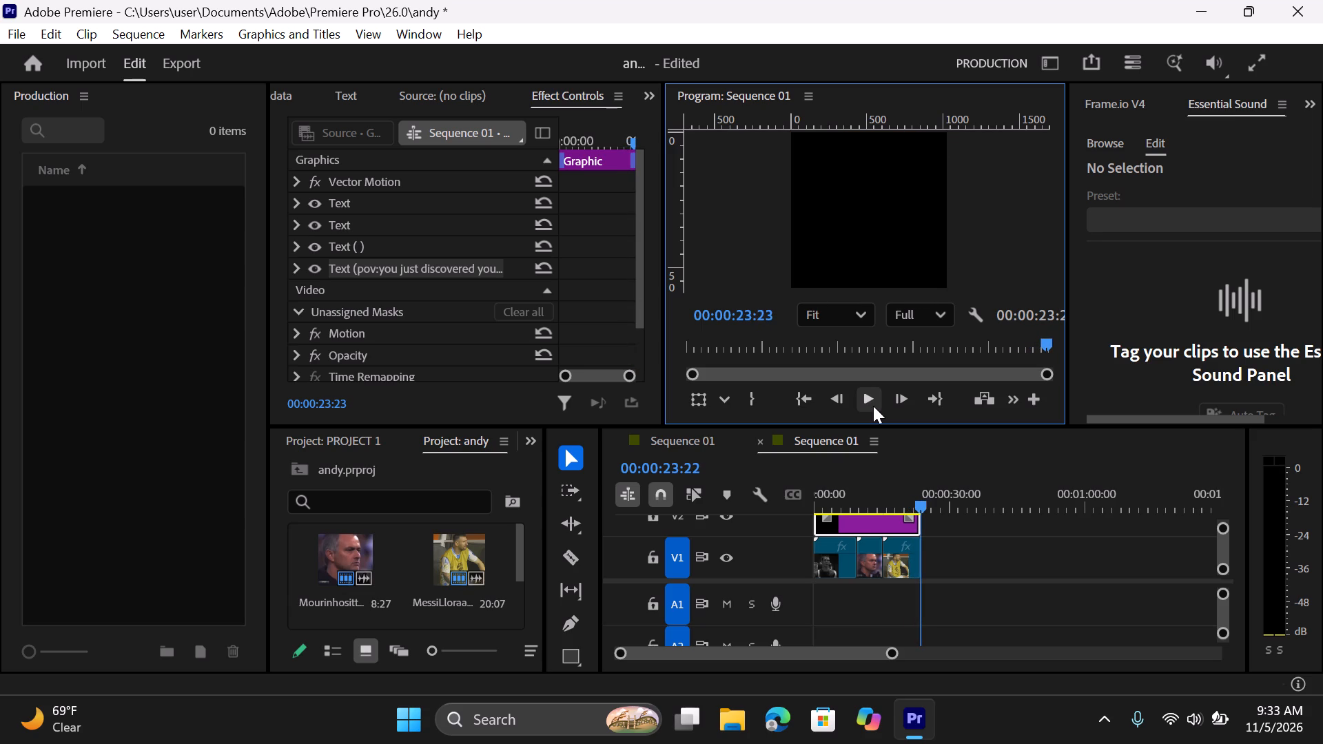
left_click(873, 406)
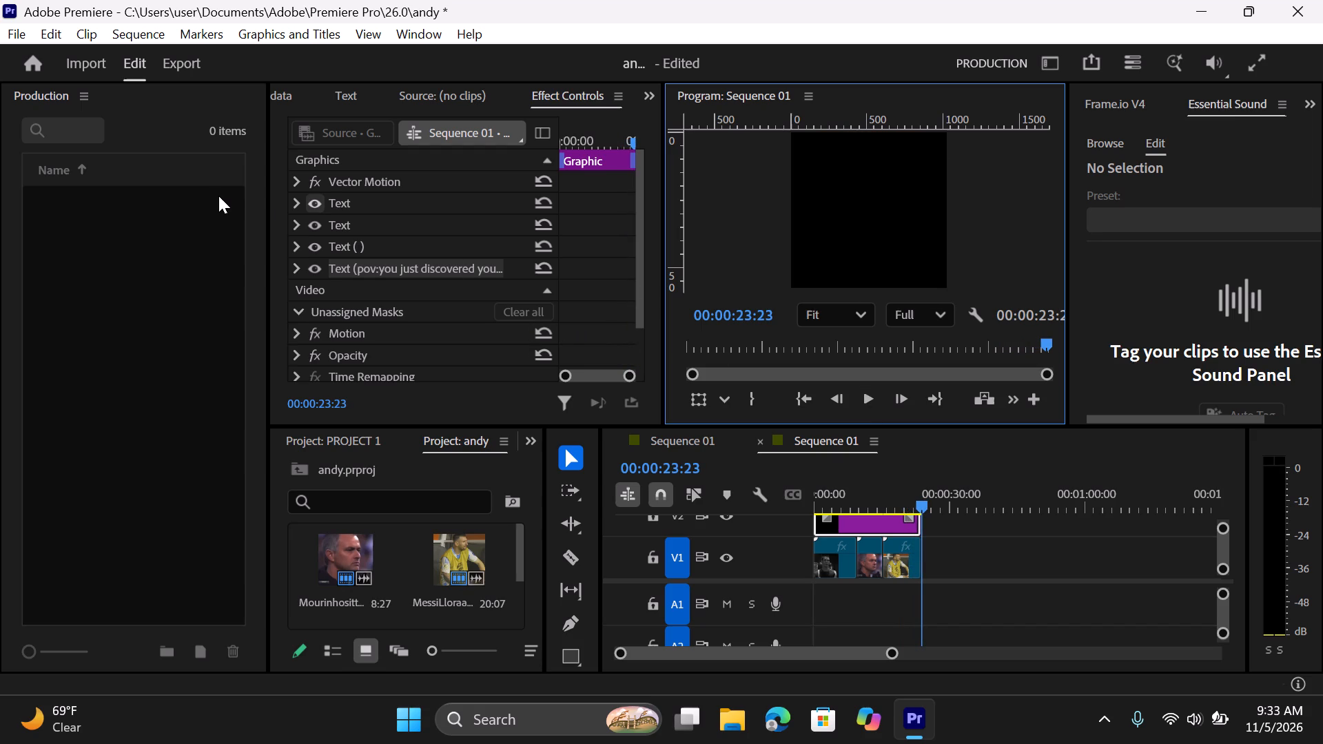
Save the andy project.
key("ctrl+s")
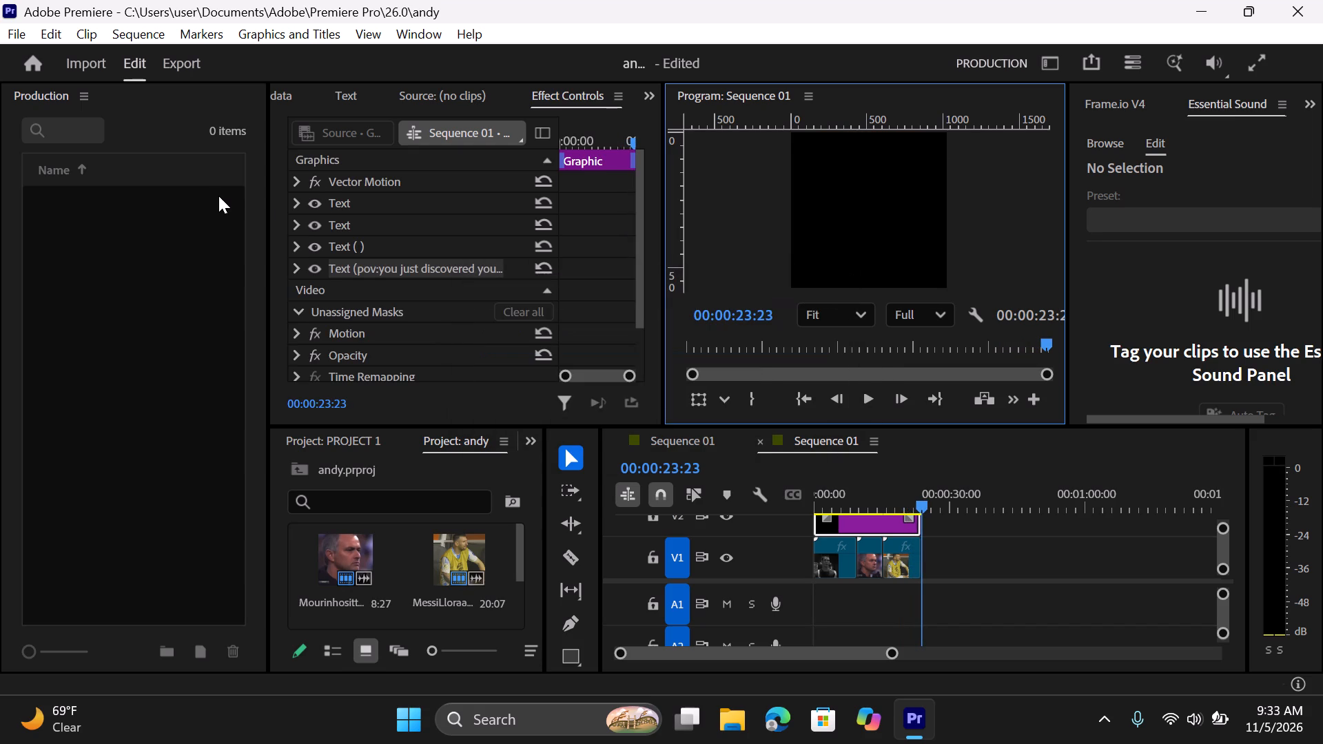
Import the MP3 "Toxic Lyrikali - THUGNIFICENT" from the Music folder, creating a new sequence from it.
left_click(82, 67)
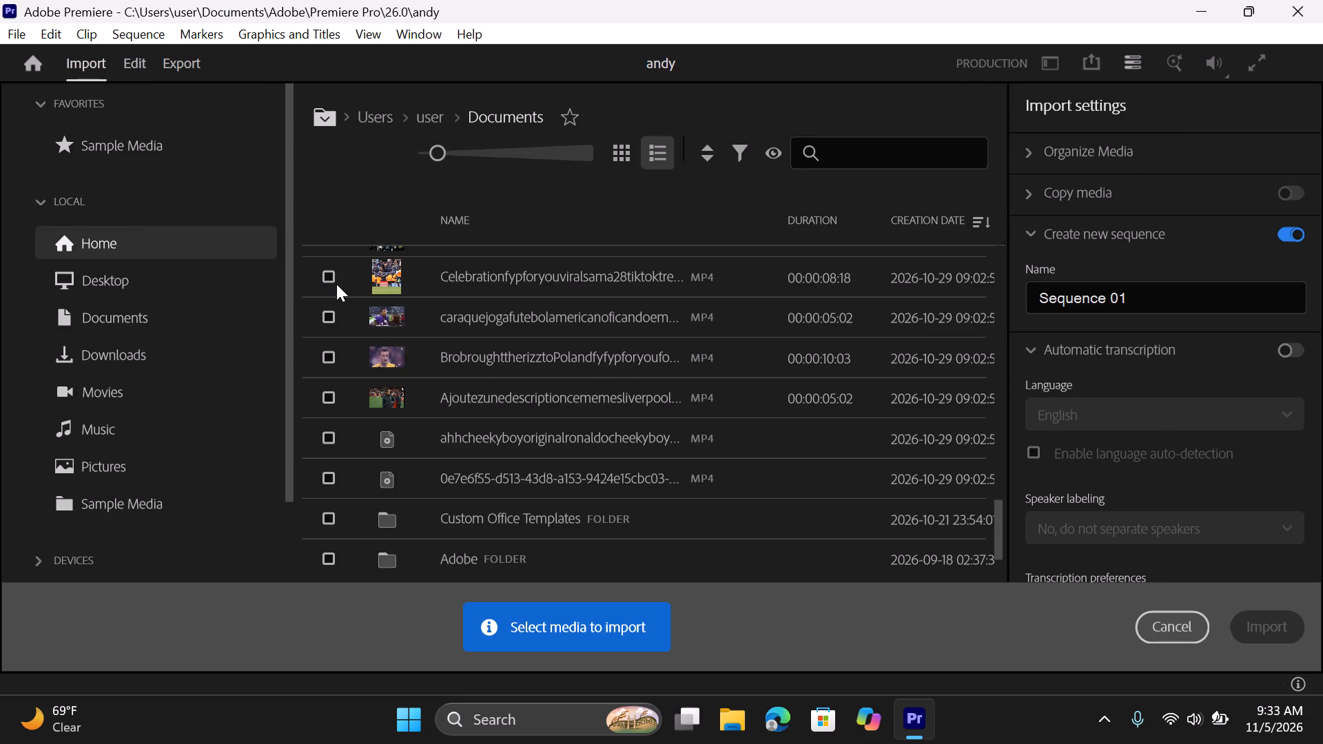
left_click(167, 410)
left_click(137, 431)
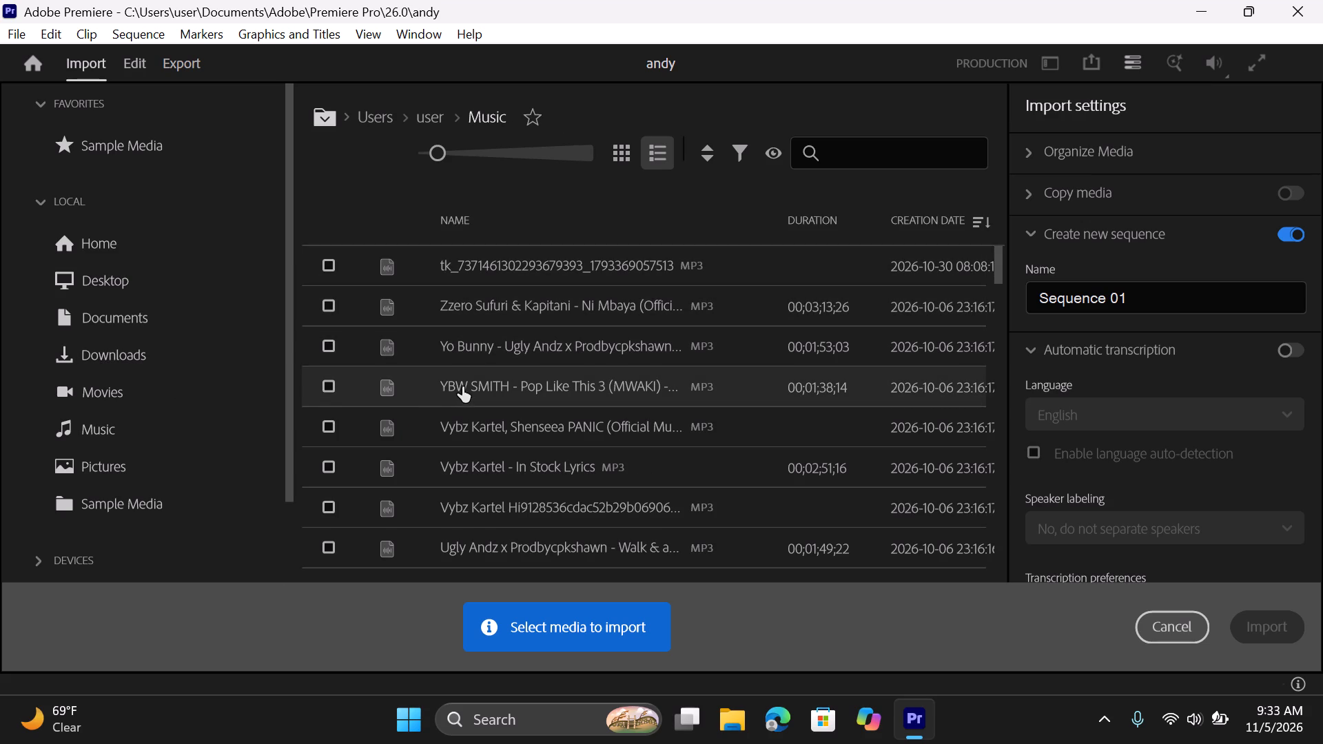
scroll(462, 379, "down", 3)
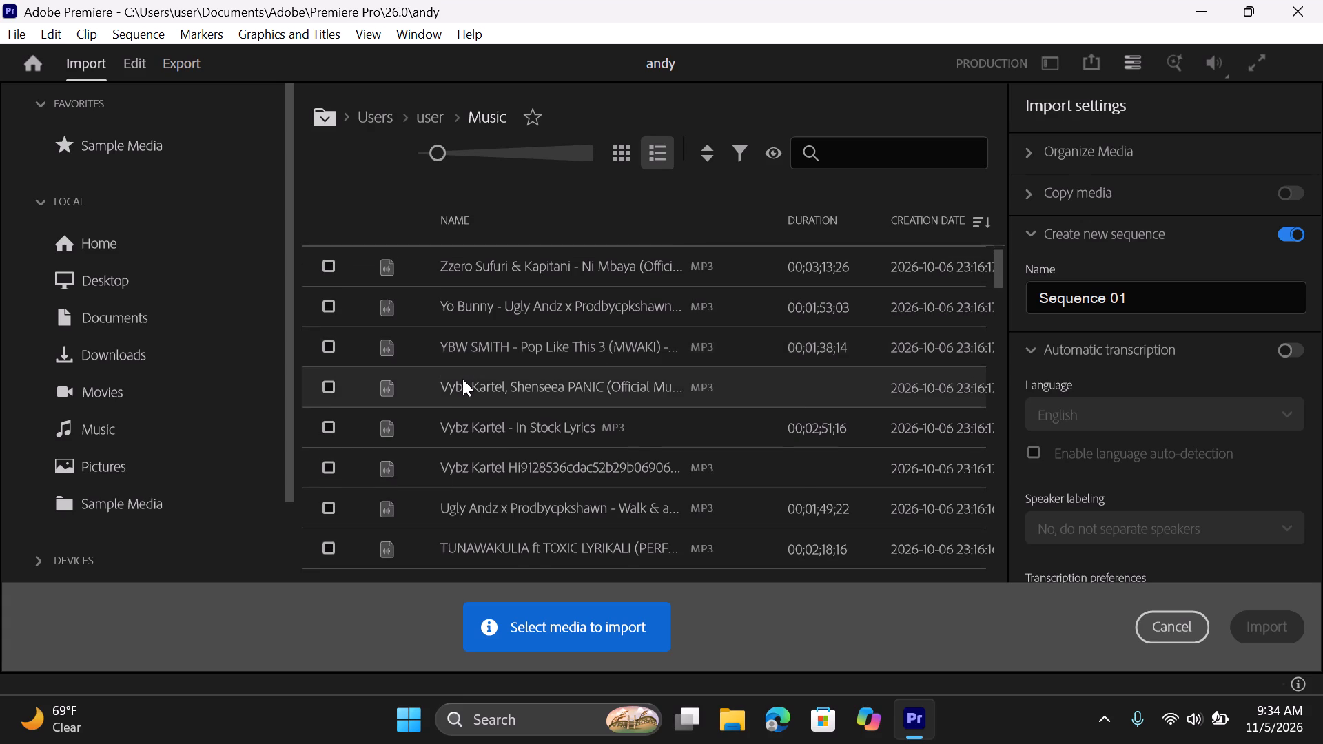
scroll(462, 379, "down", 5)
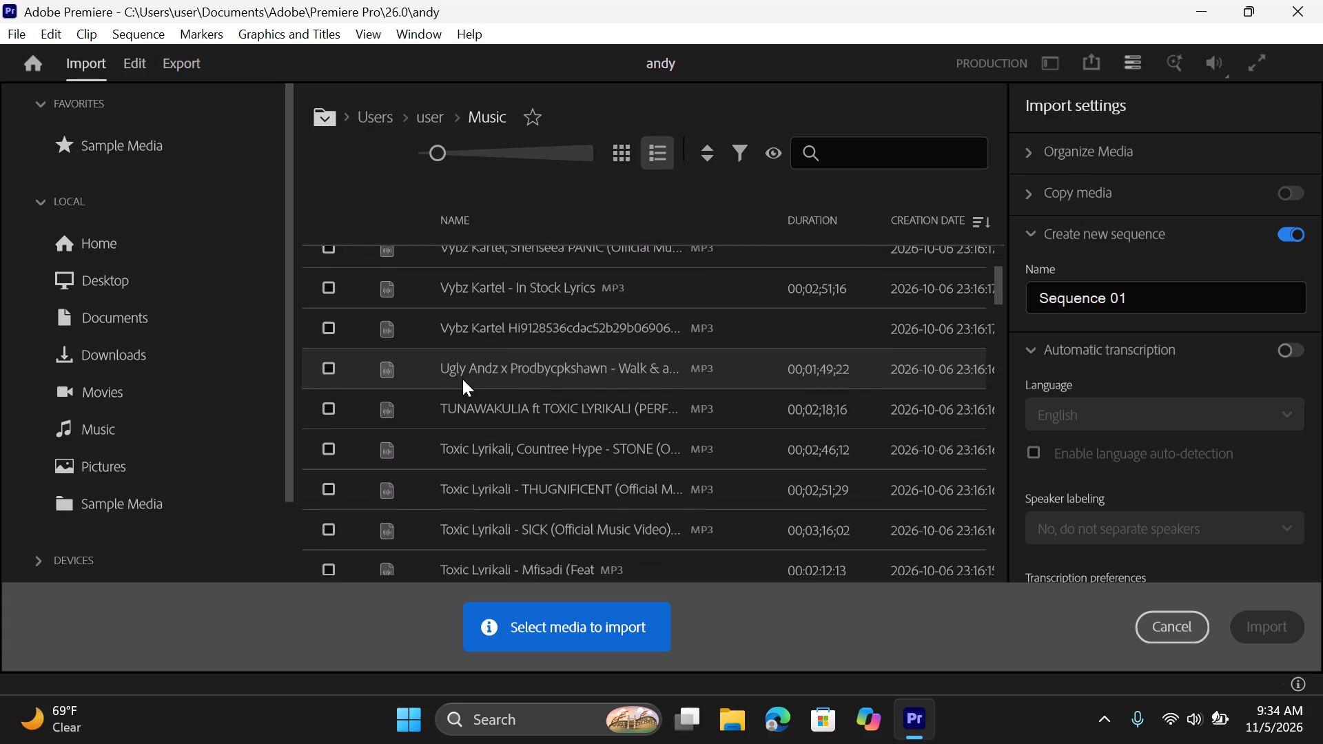
scroll(462, 379, "down", 2)
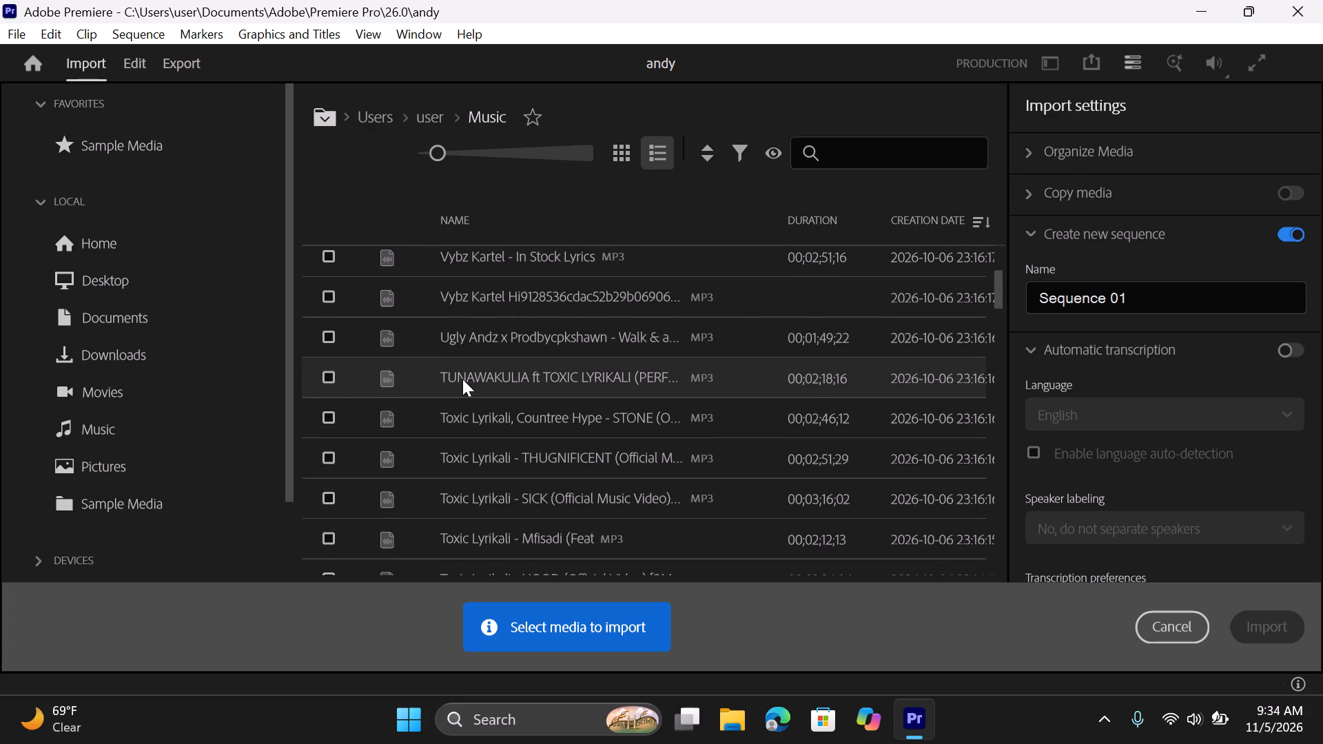
scroll(462, 379, "down", 3)
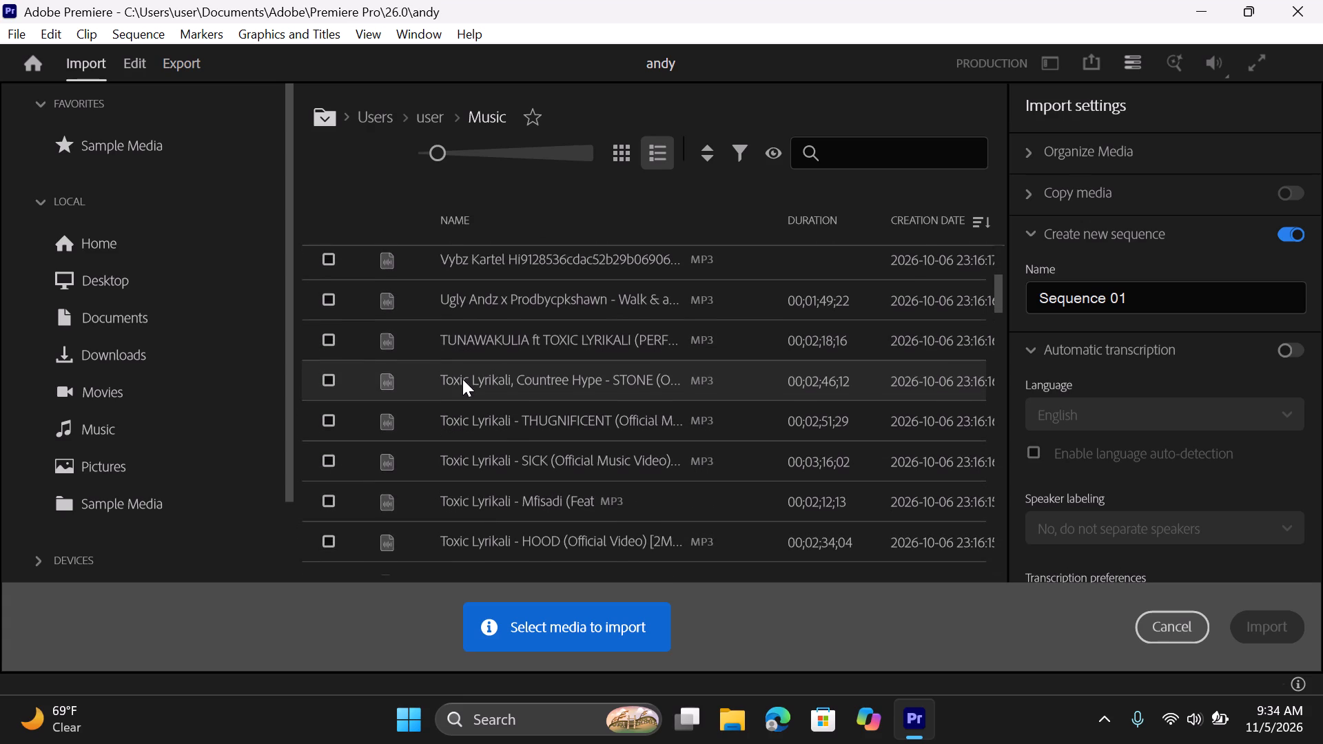
scroll(462, 379, "down", 2)
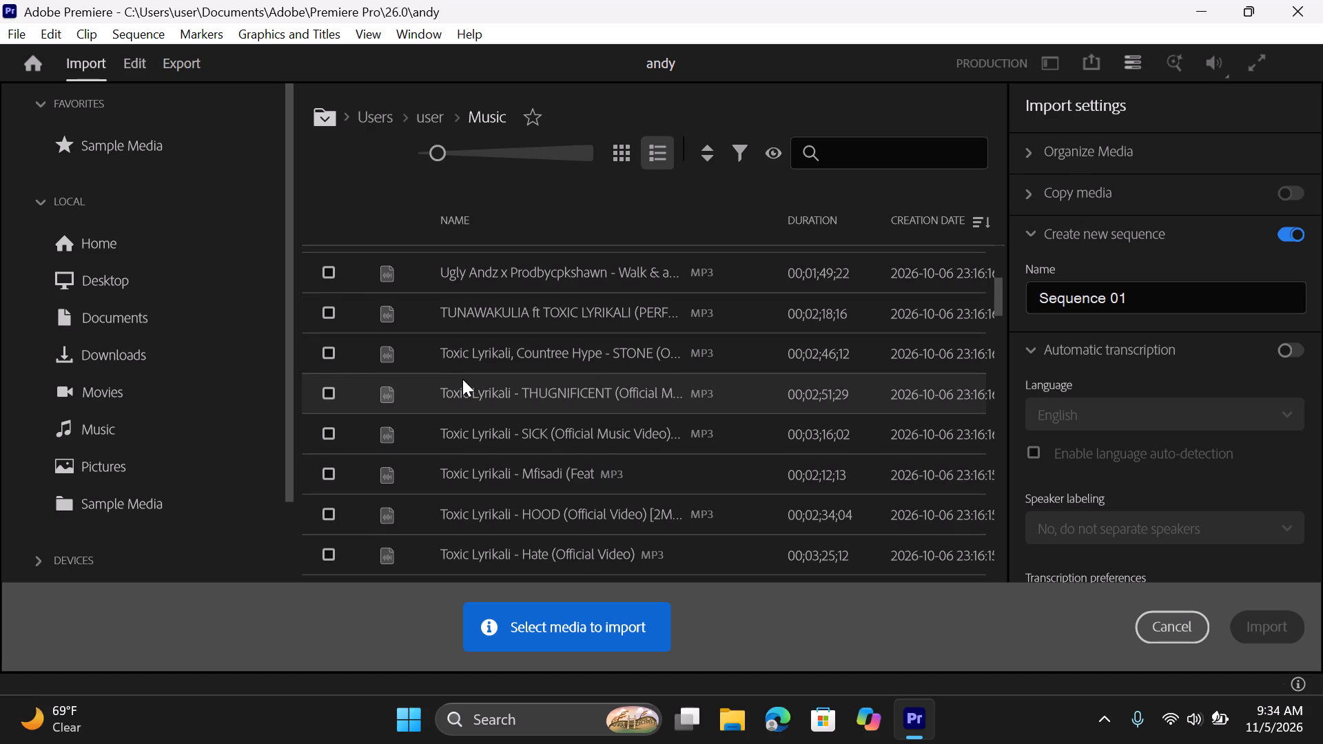
scroll(462, 379, "down", 1)
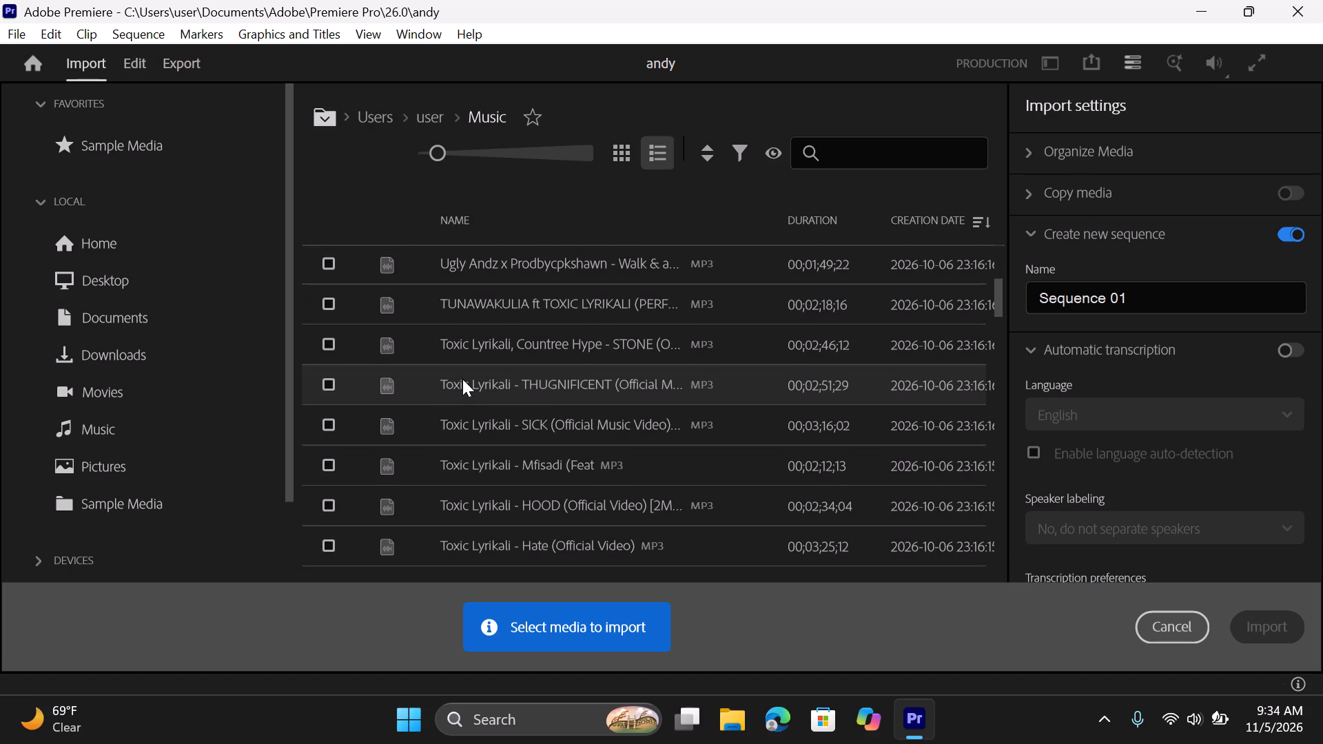
scroll(462, 379, "down", 3)
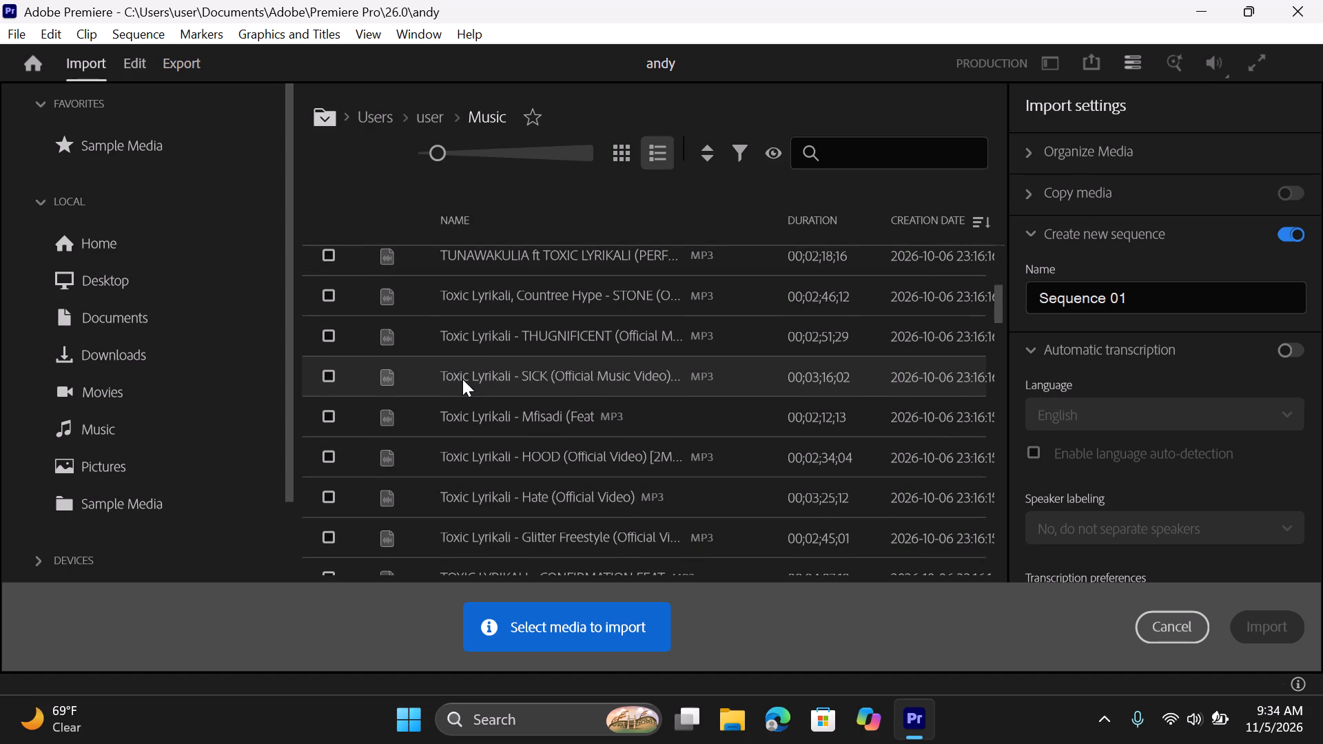
scroll(462, 379, "down", 2)
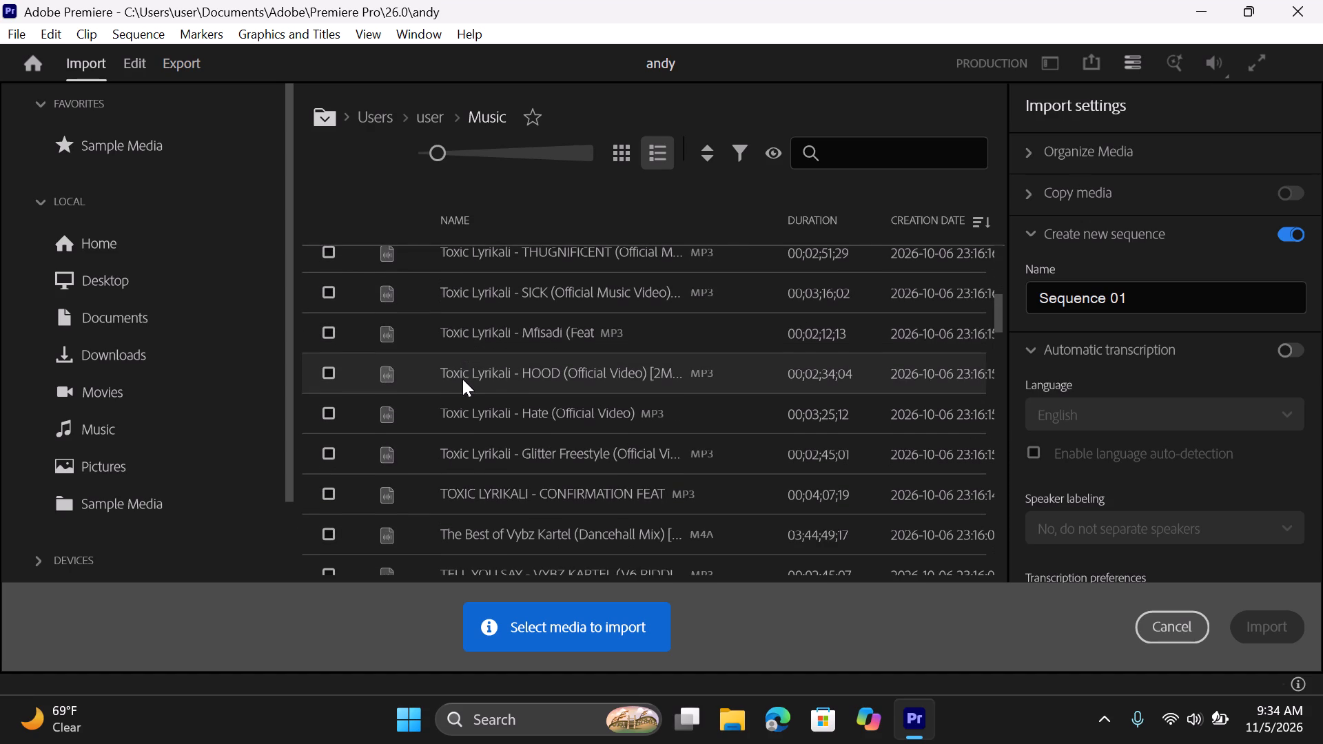
scroll(462, 379, "down", 1)
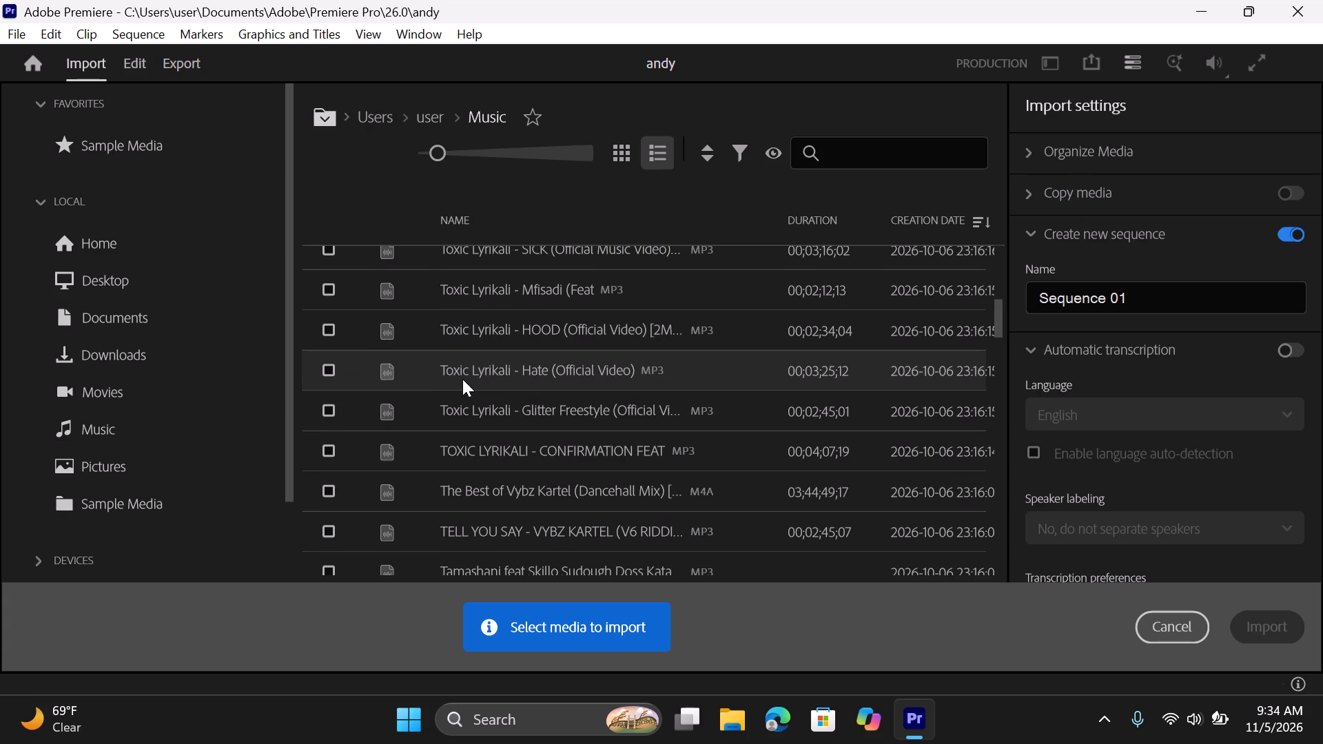
scroll(462, 379, "down", 2)
scroll(462, 379, "up", 1)
scroll(462, 379, "down", 1)
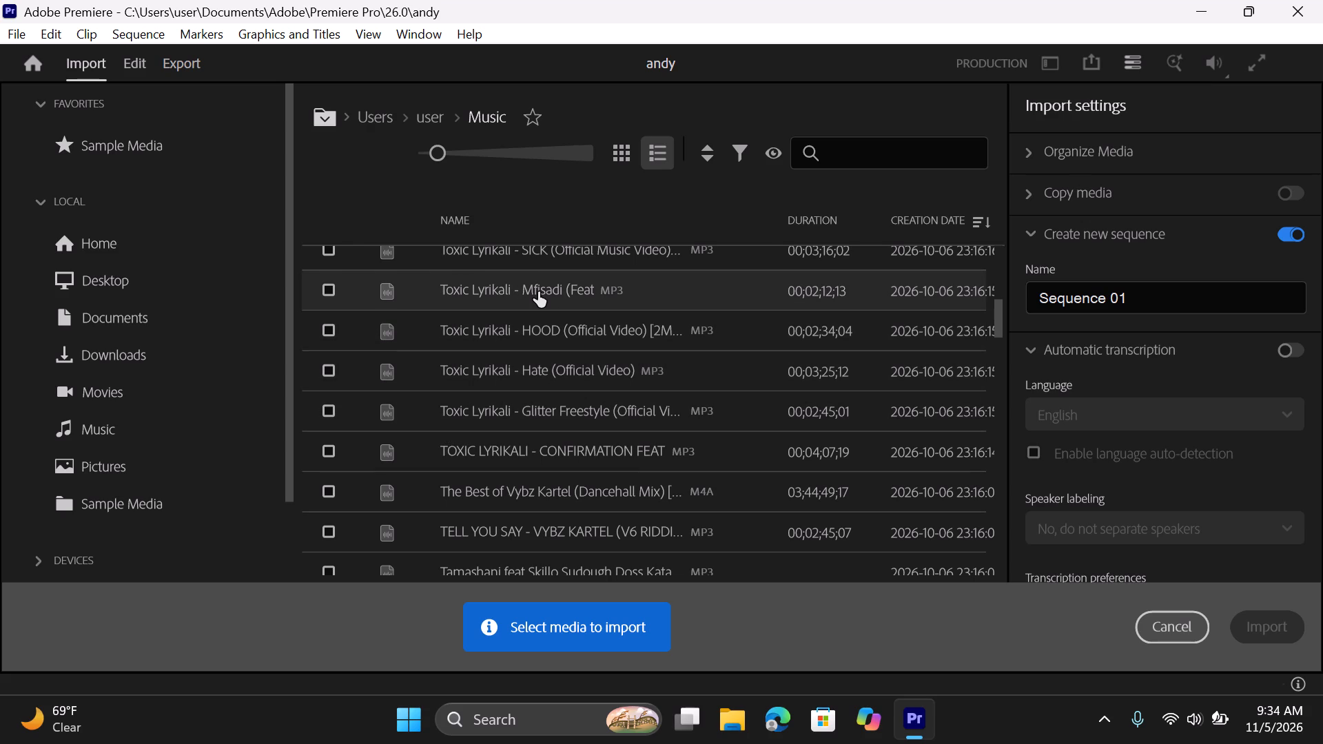
scroll(521, 318, "up", 4)
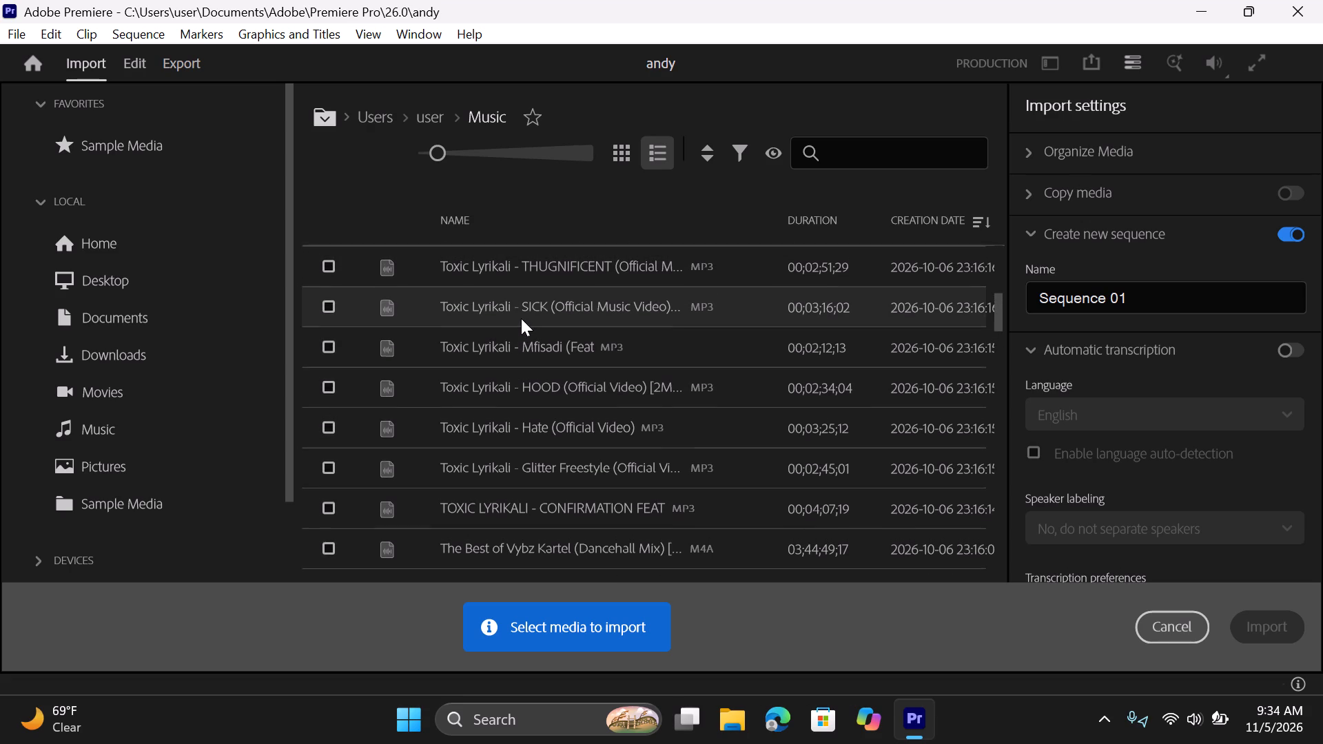
scroll(521, 318, "up", 2)
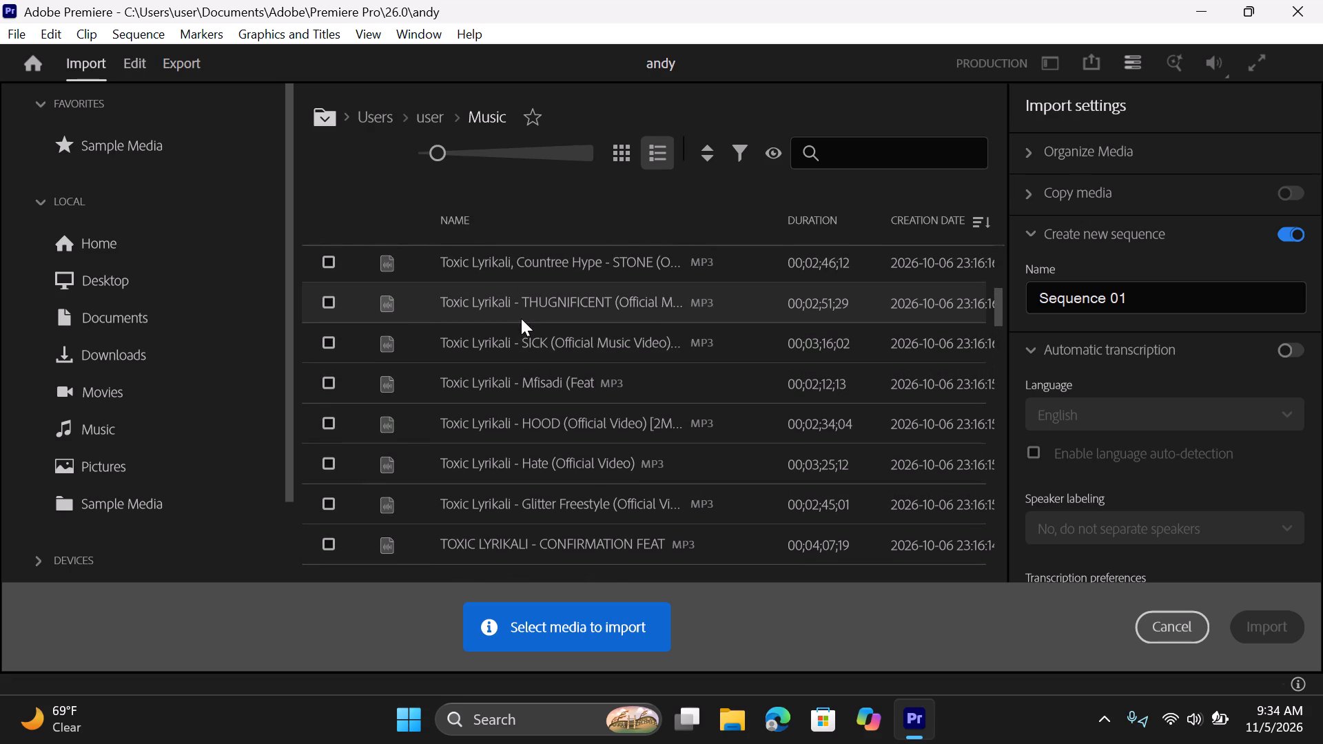
double_click(522, 307)
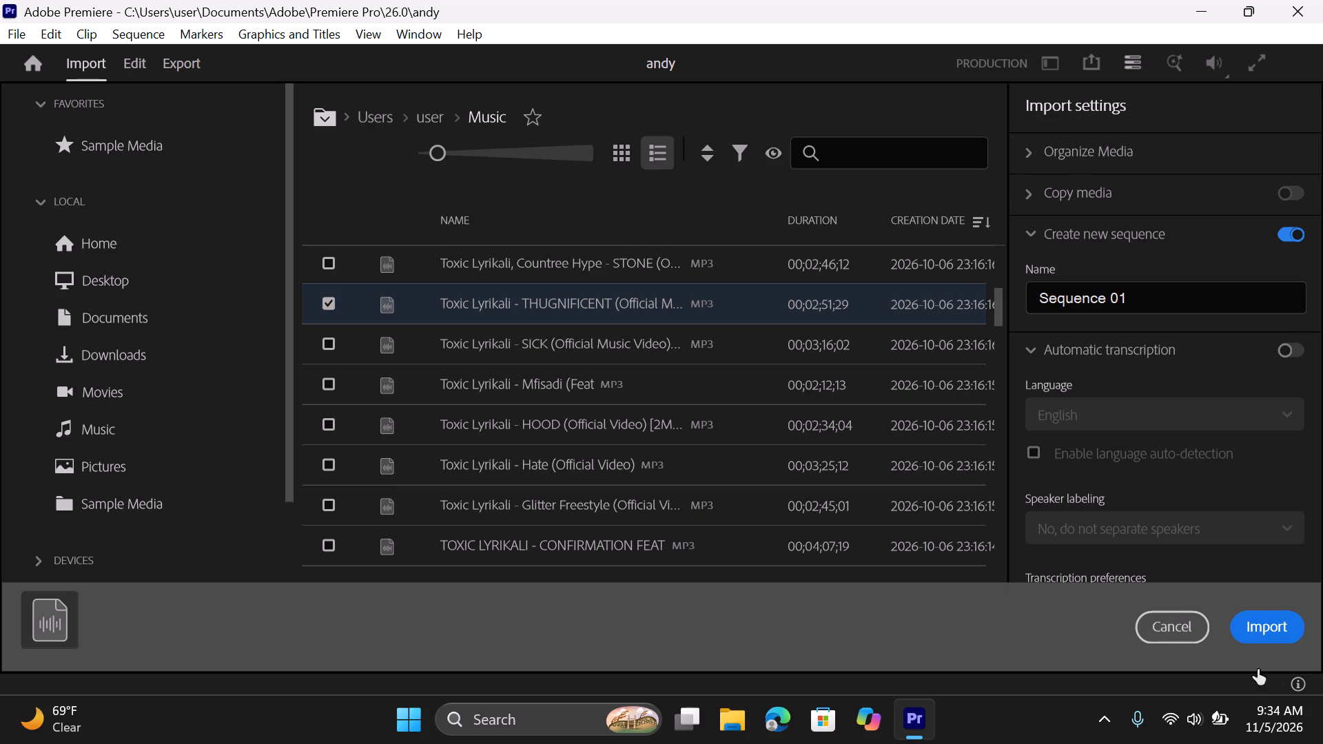
left_click(1262, 633)
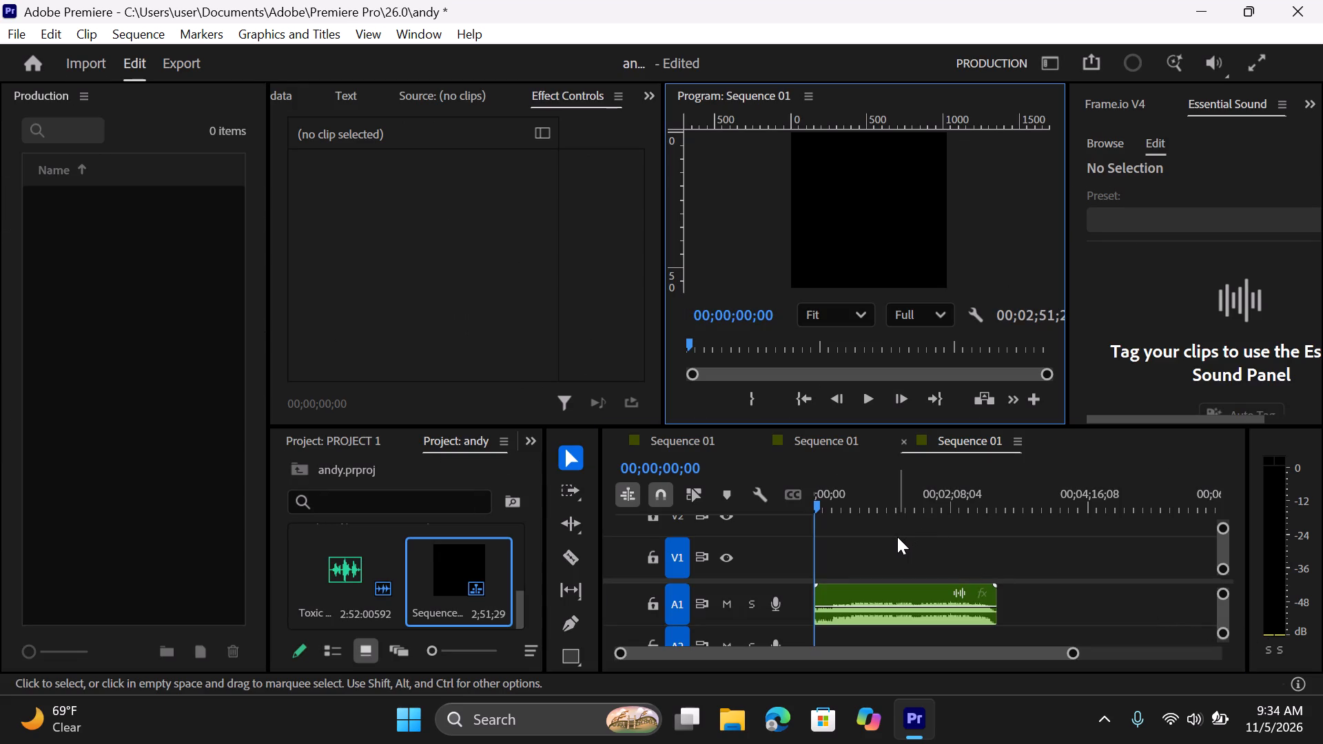
Play the imported song's sequence and raise the system volume to listen to the track.
scroll(897, 537, "right", 5)
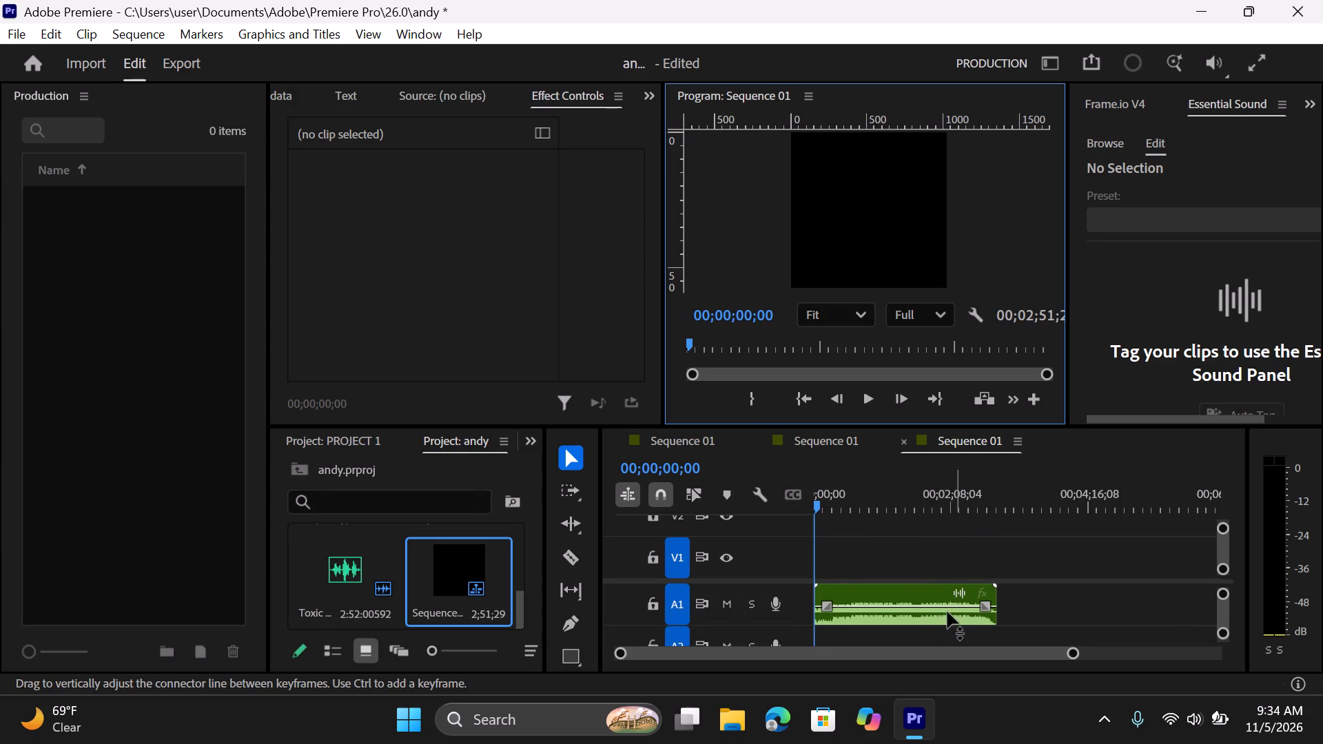
left_click(861, 395)
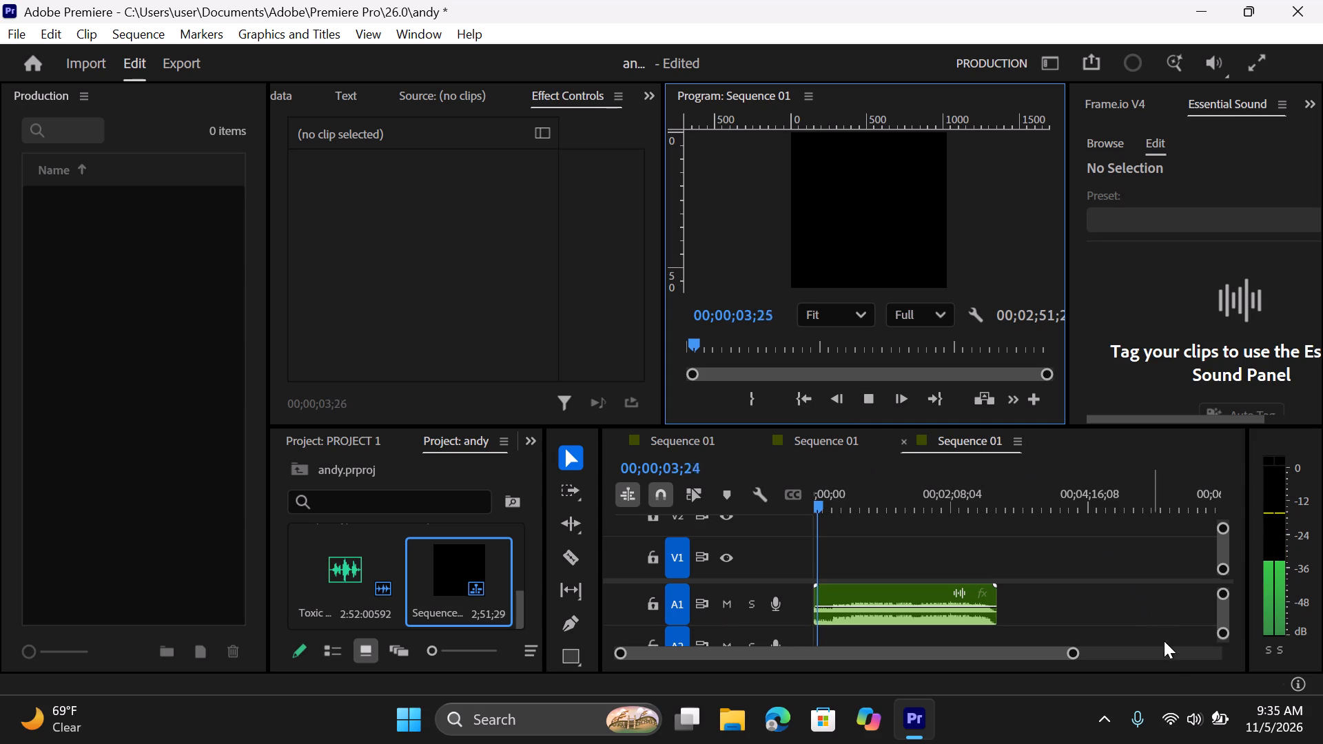
left_click(1202, 719)
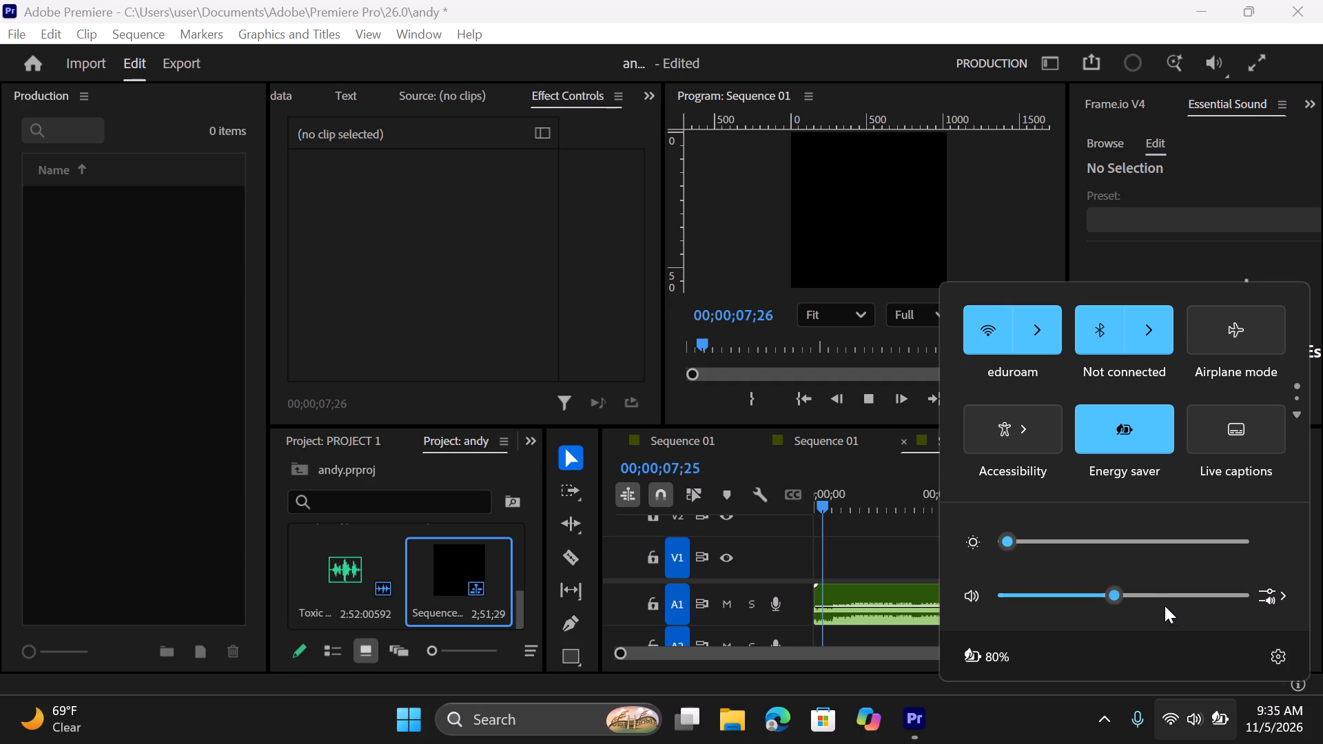
left_click(1177, 595)
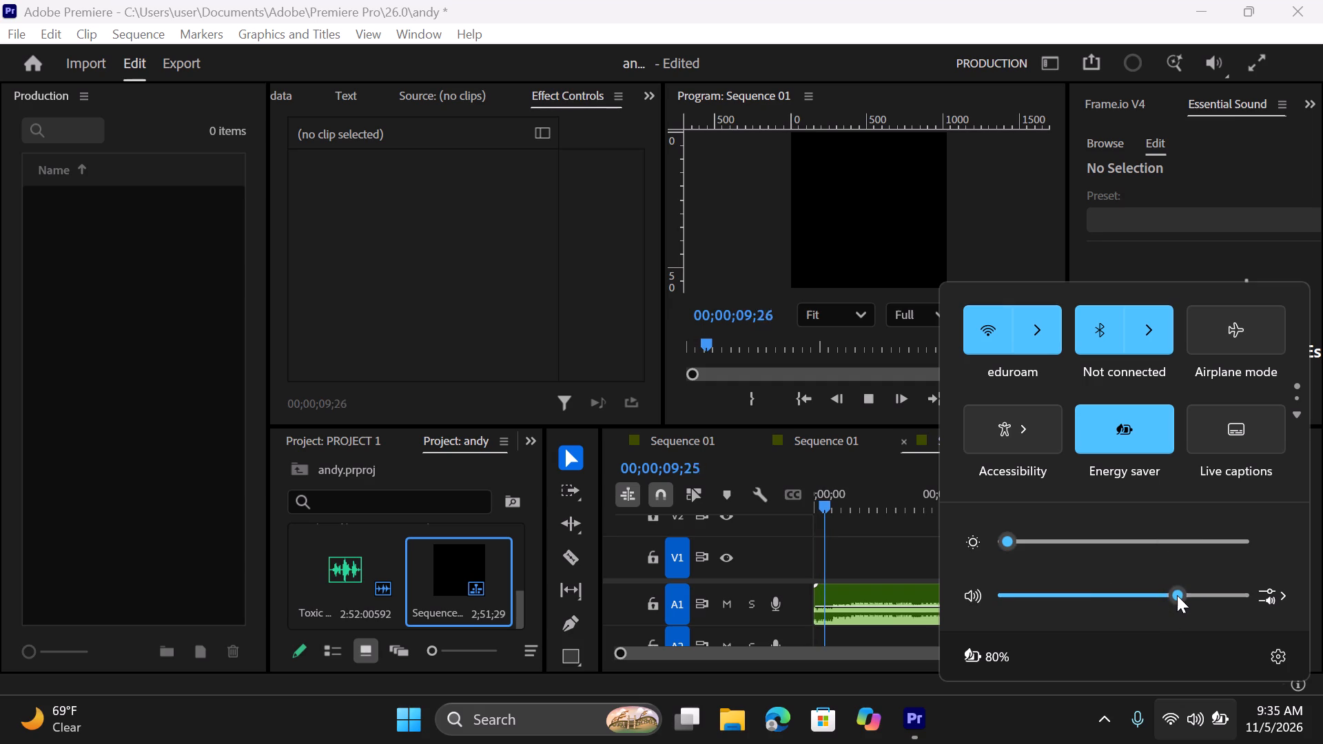
left_click(899, 566)
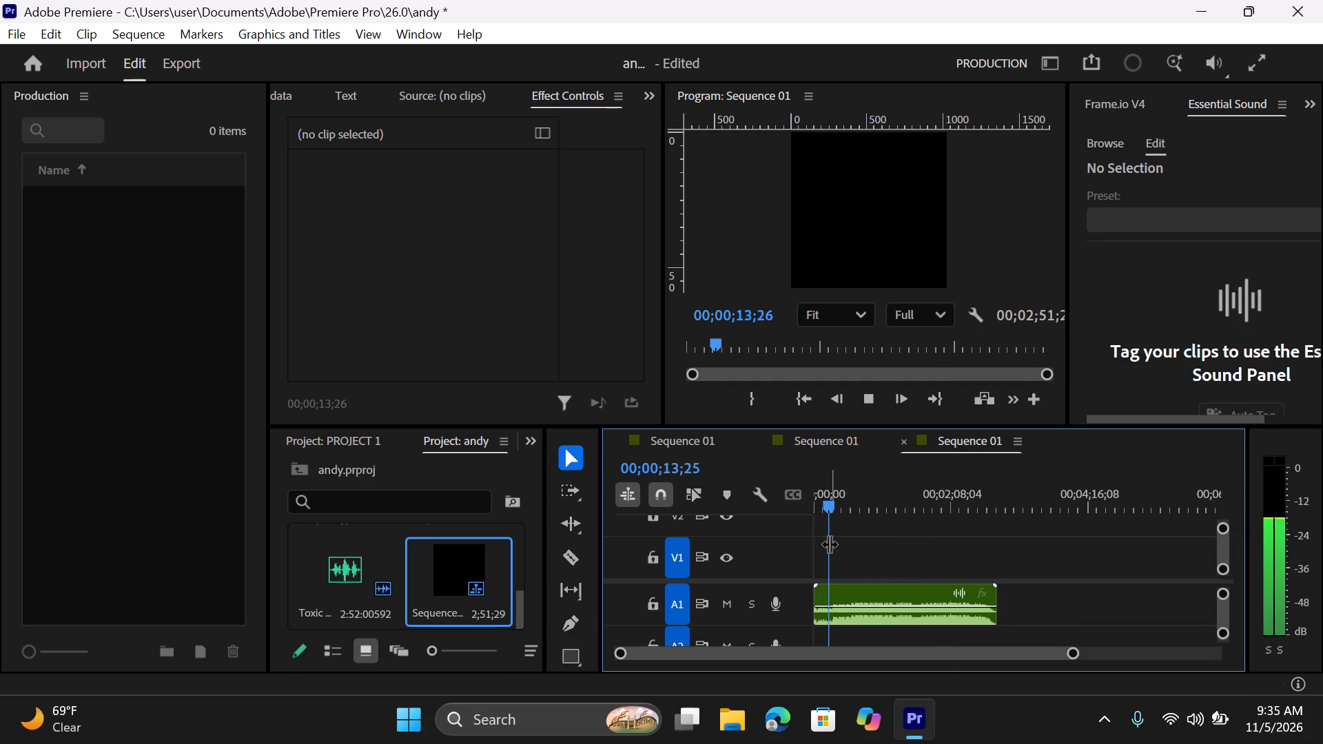
scroll(446, 568, "right", 1)
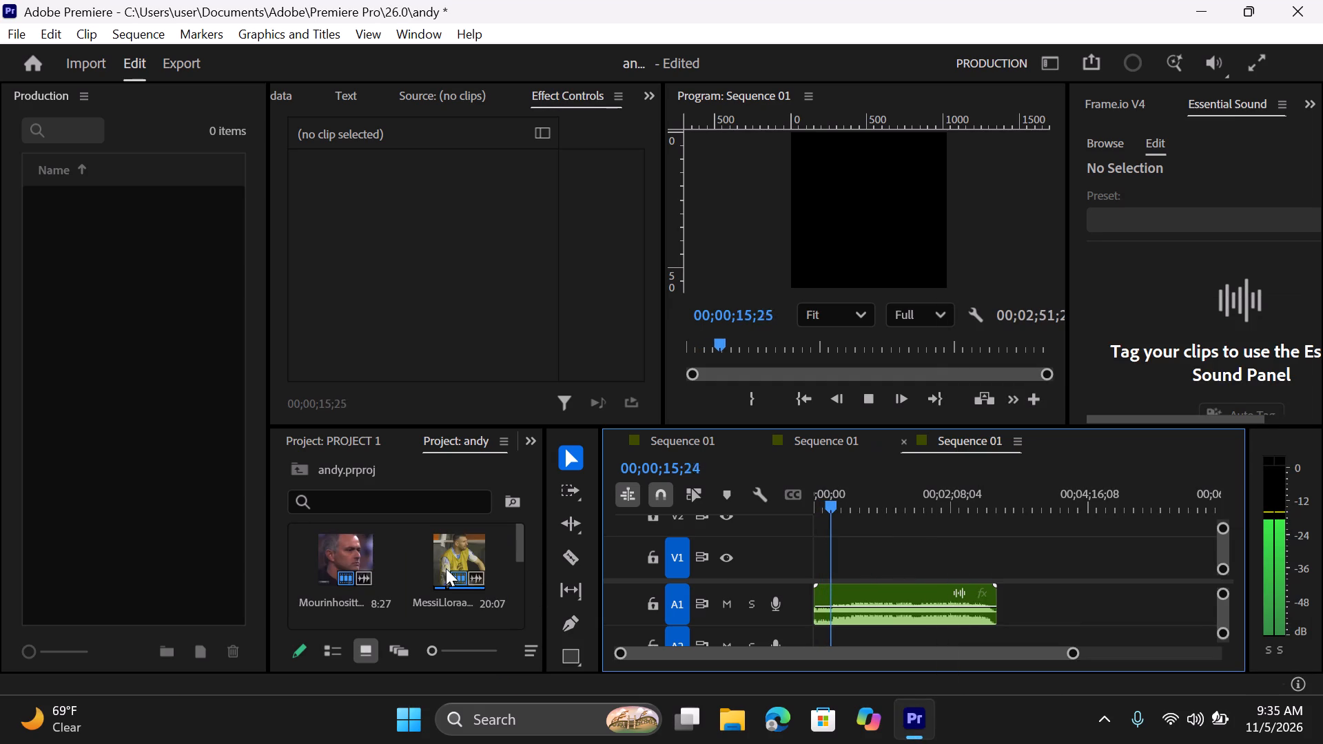
scroll(446, 568, "right", 1)
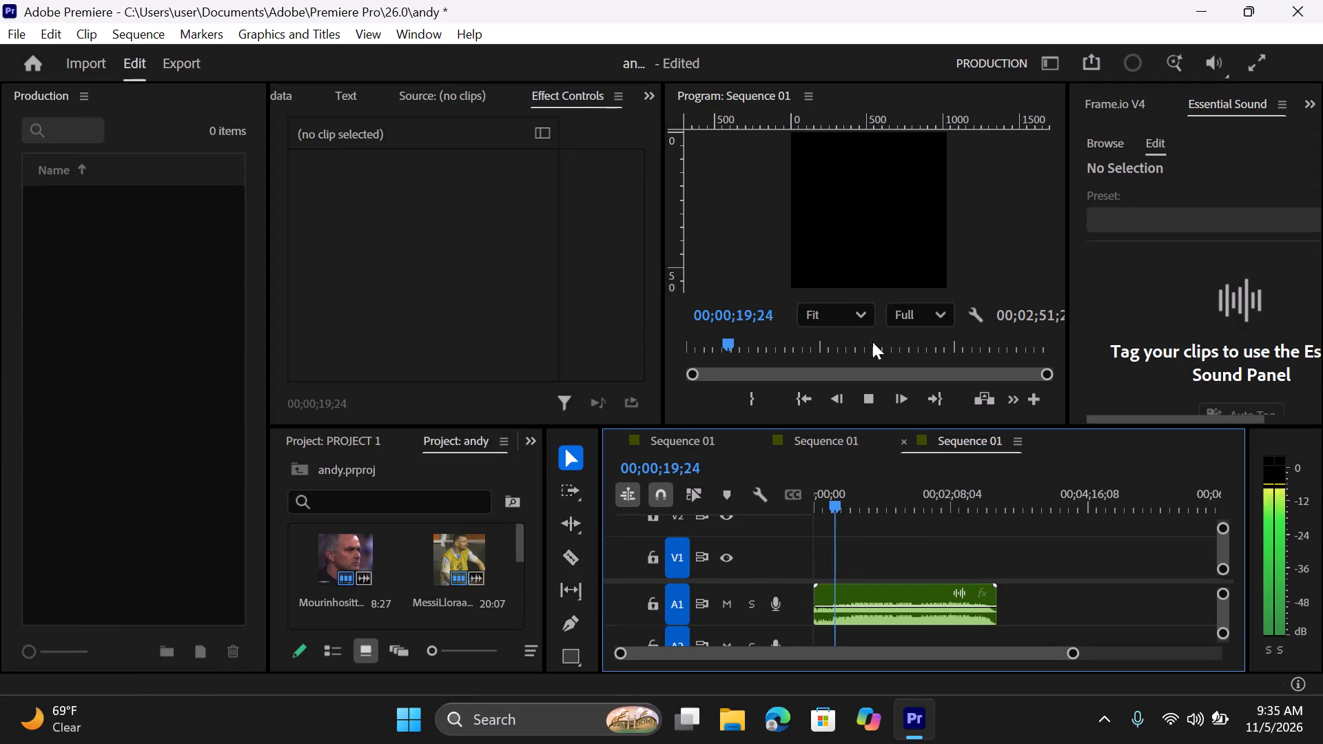
left_click(891, 238)
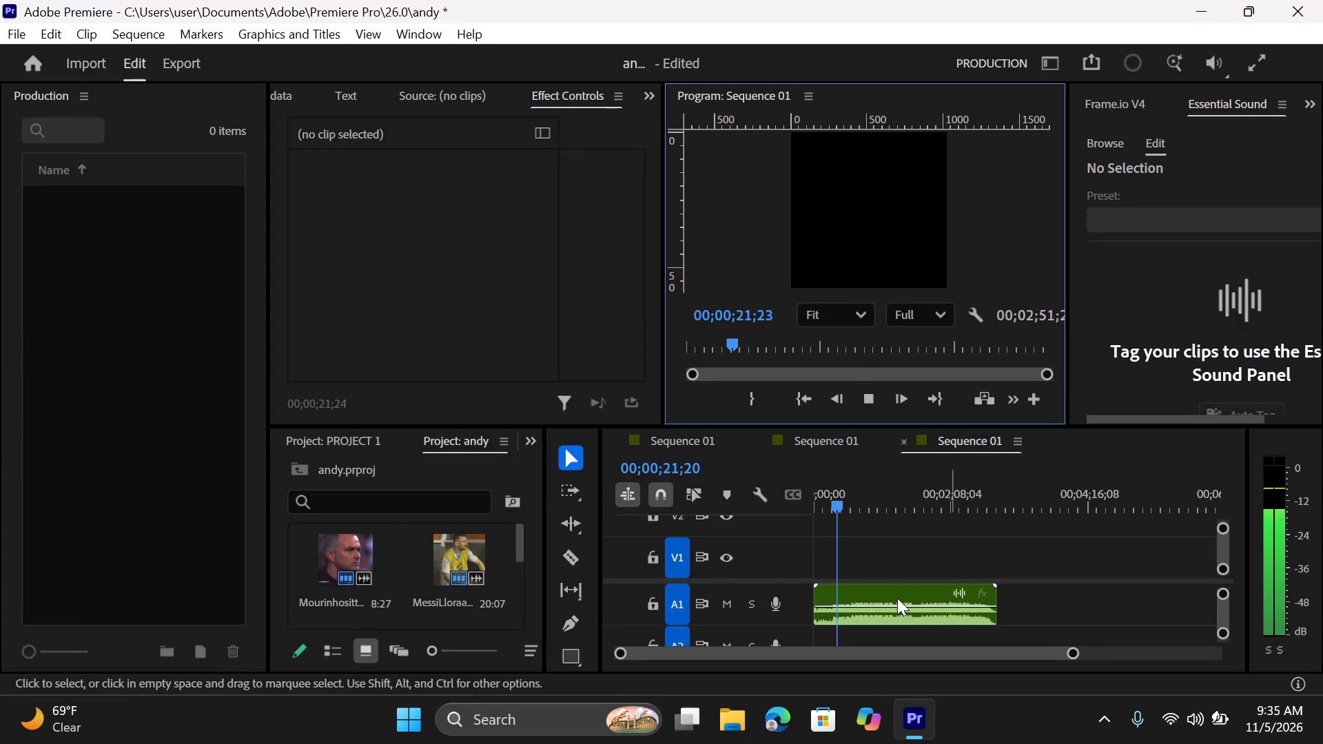
scroll(890, 546, "right", 2)
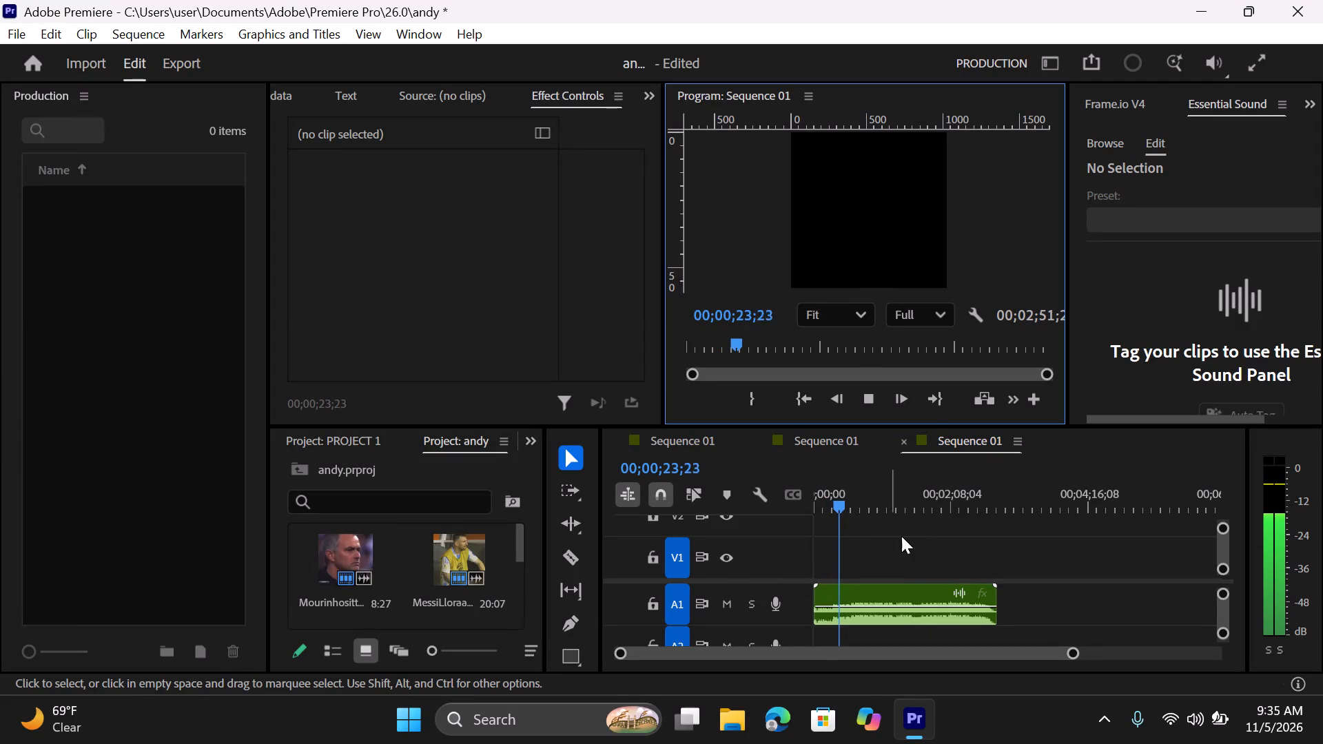
left_click(901, 546)
double_click(901, 546)
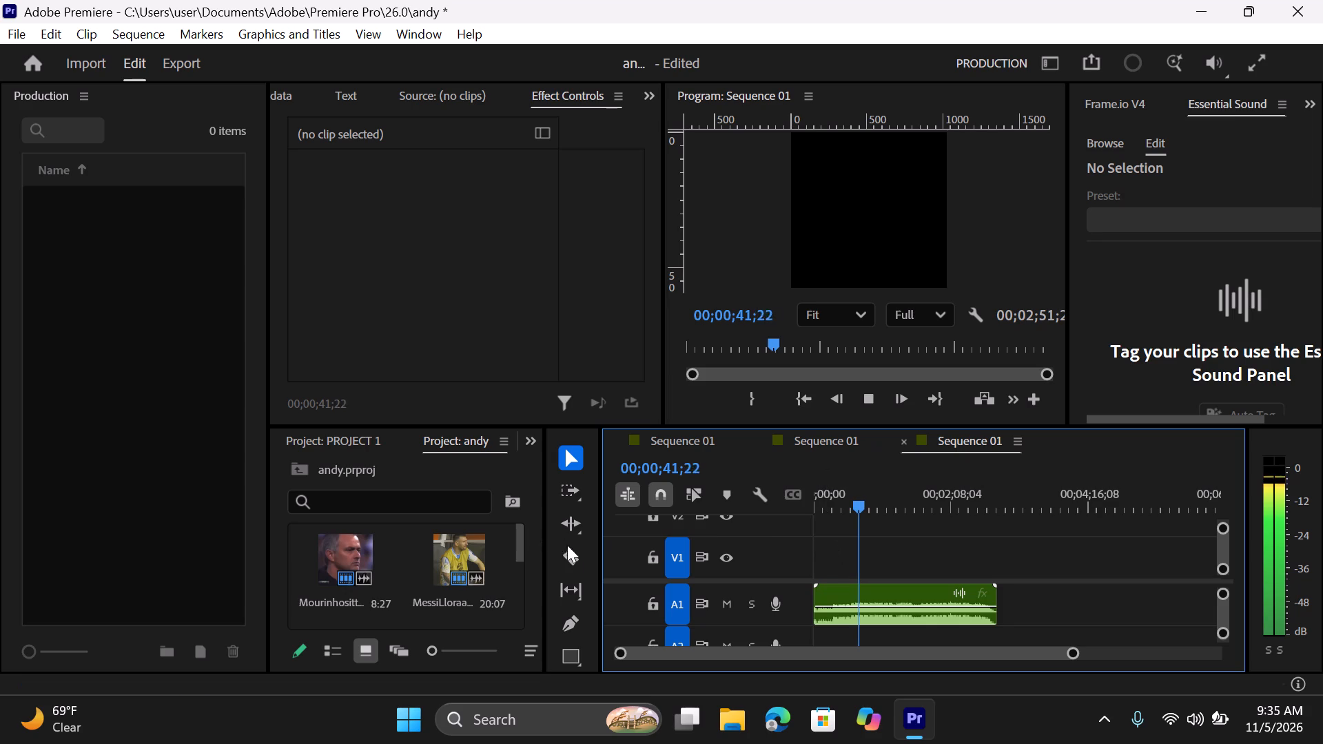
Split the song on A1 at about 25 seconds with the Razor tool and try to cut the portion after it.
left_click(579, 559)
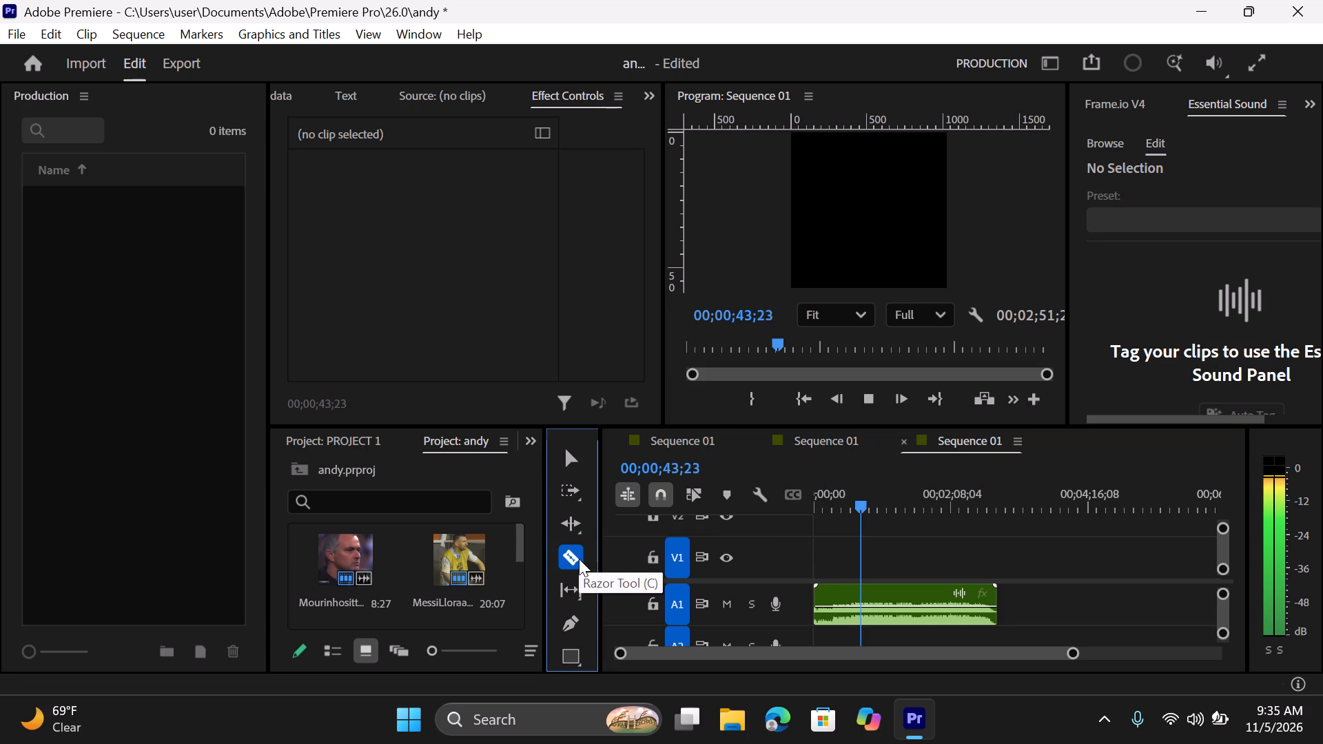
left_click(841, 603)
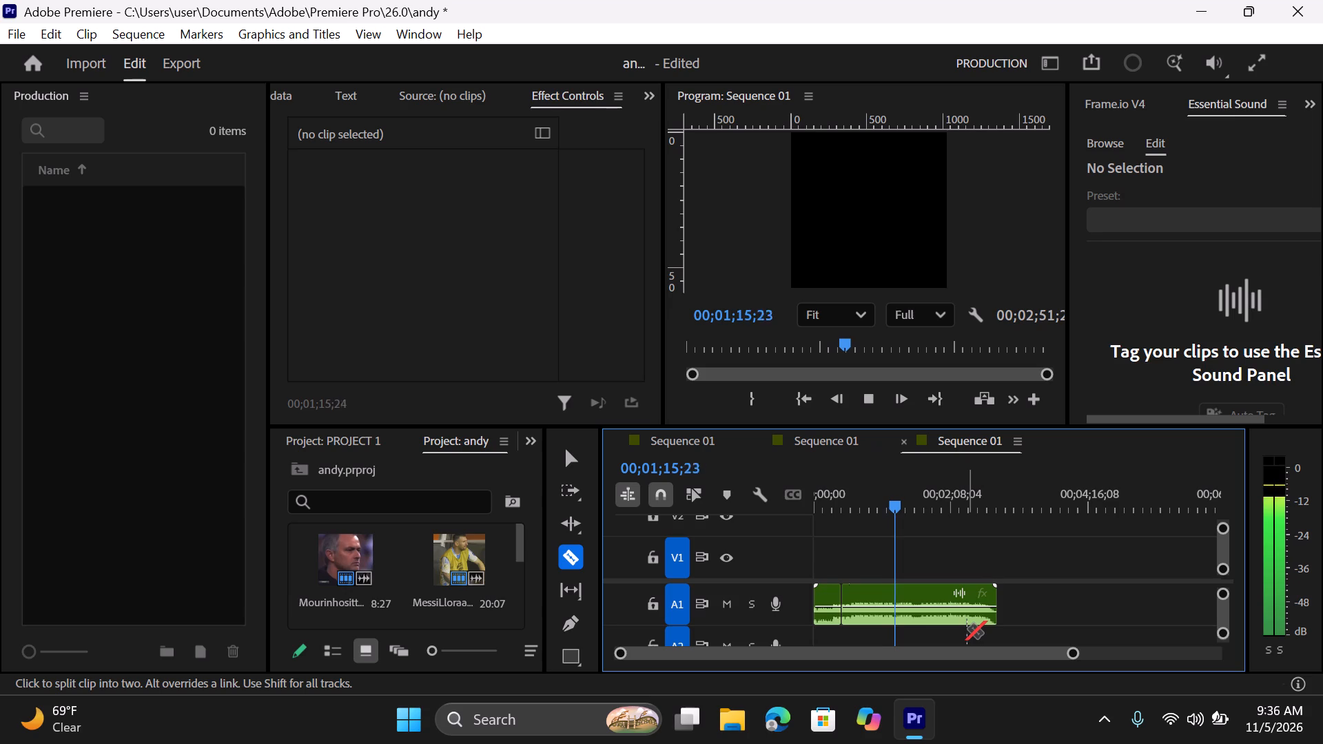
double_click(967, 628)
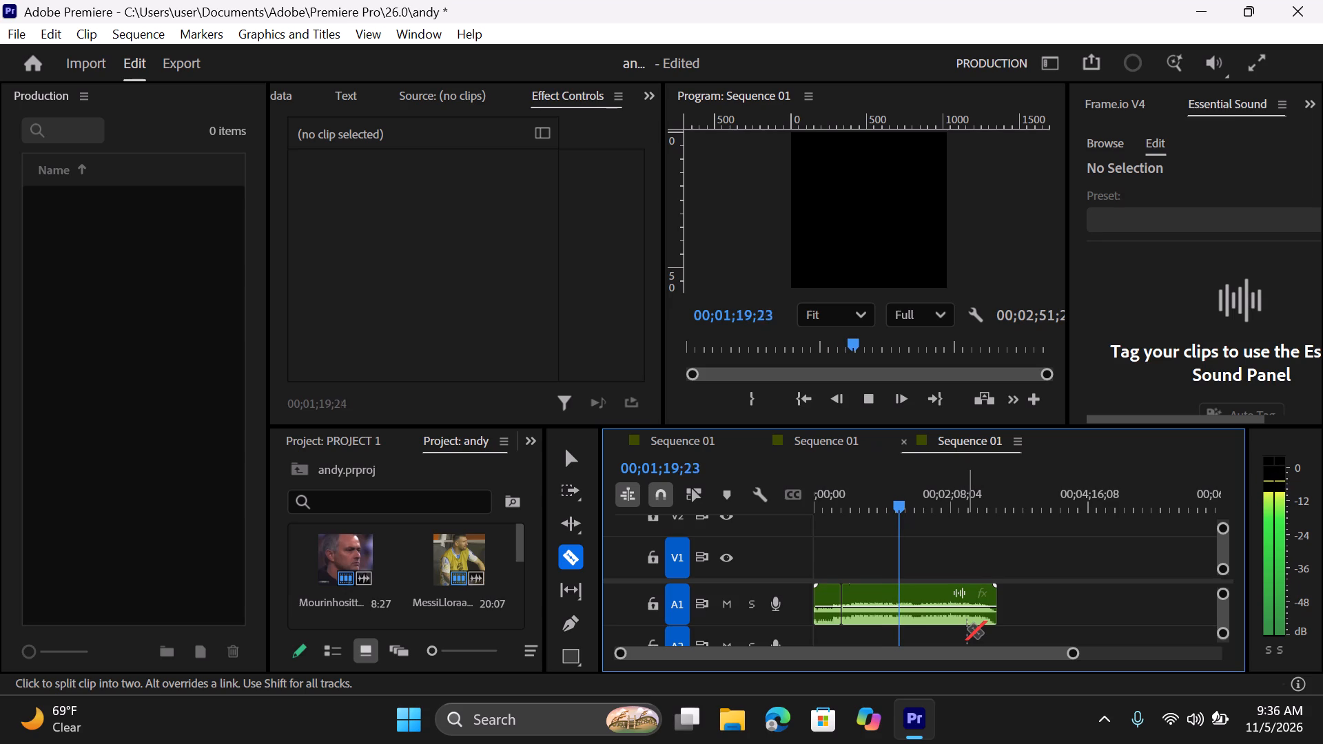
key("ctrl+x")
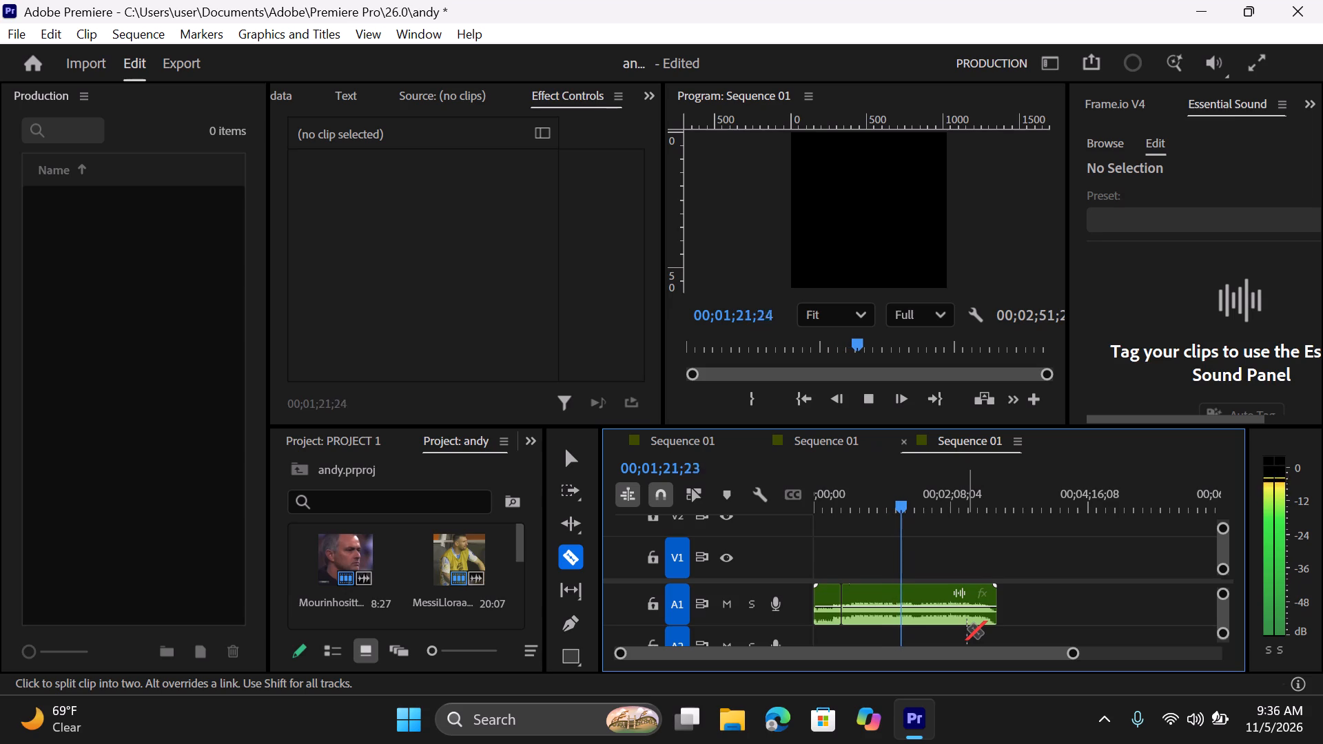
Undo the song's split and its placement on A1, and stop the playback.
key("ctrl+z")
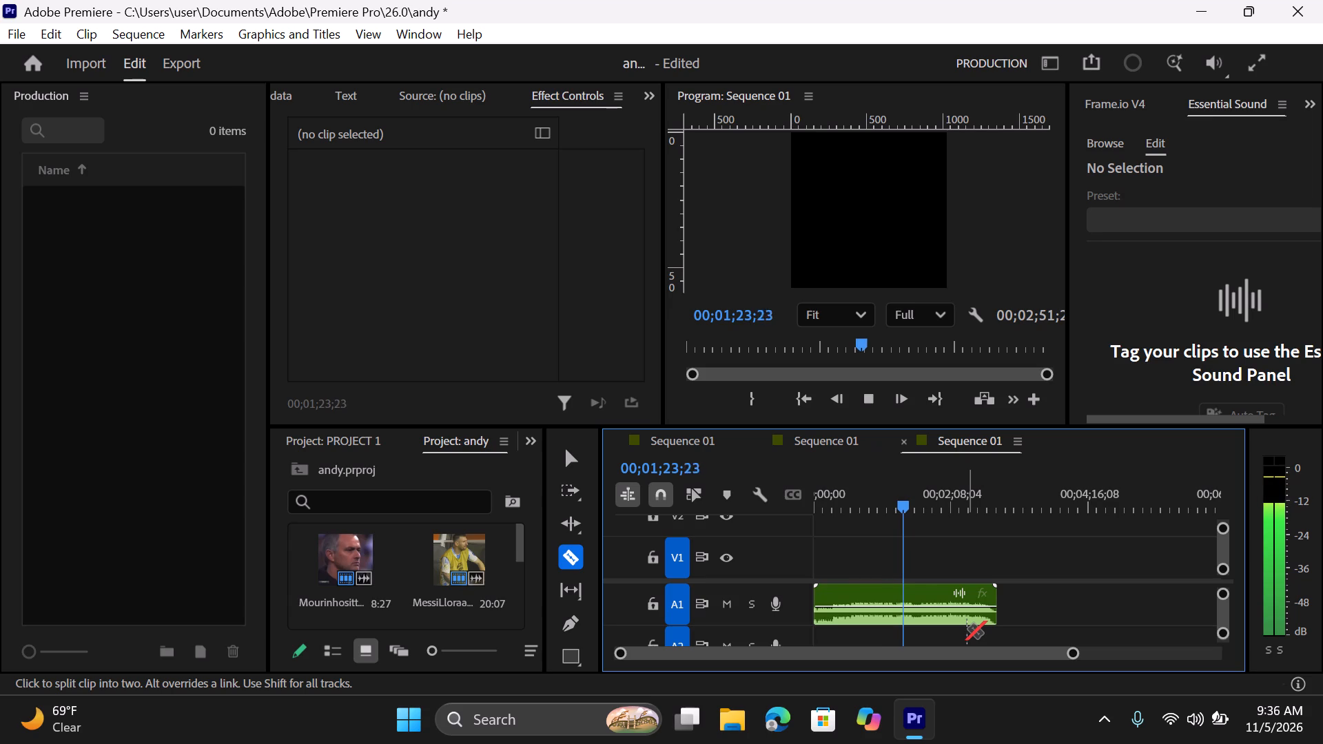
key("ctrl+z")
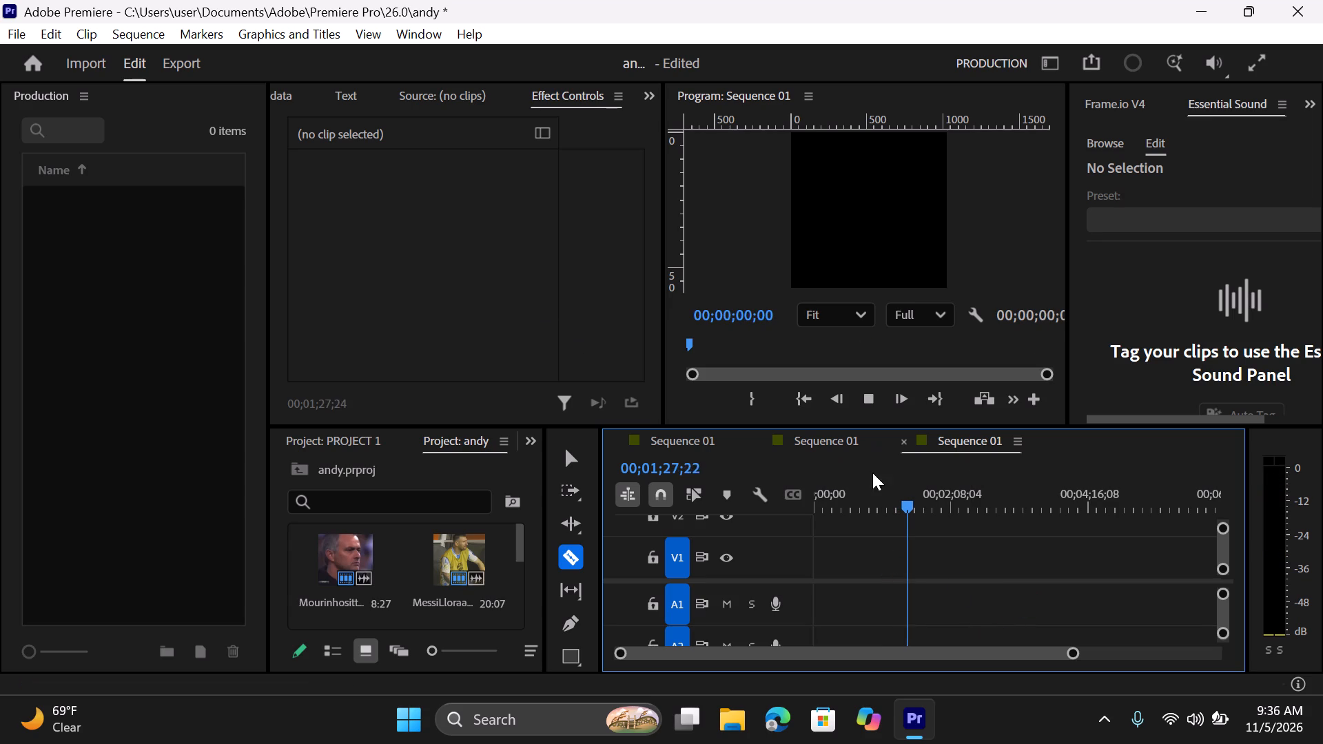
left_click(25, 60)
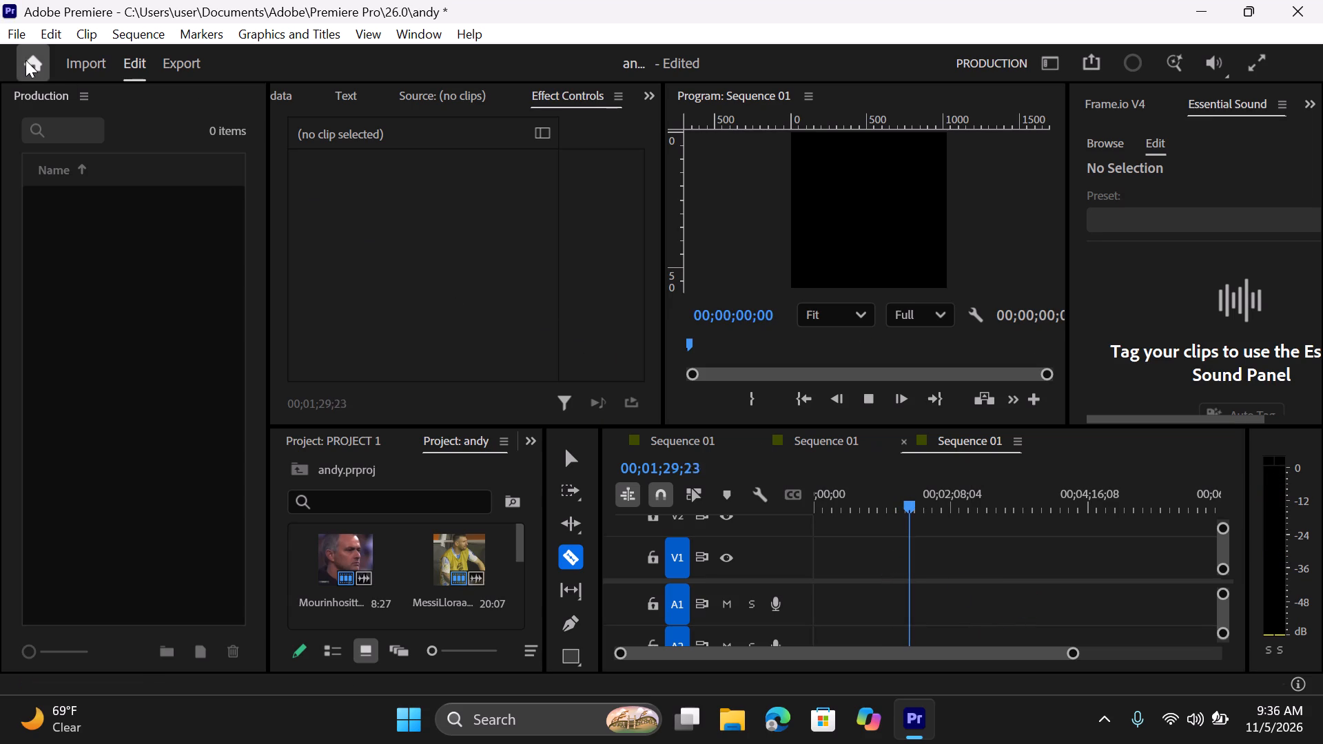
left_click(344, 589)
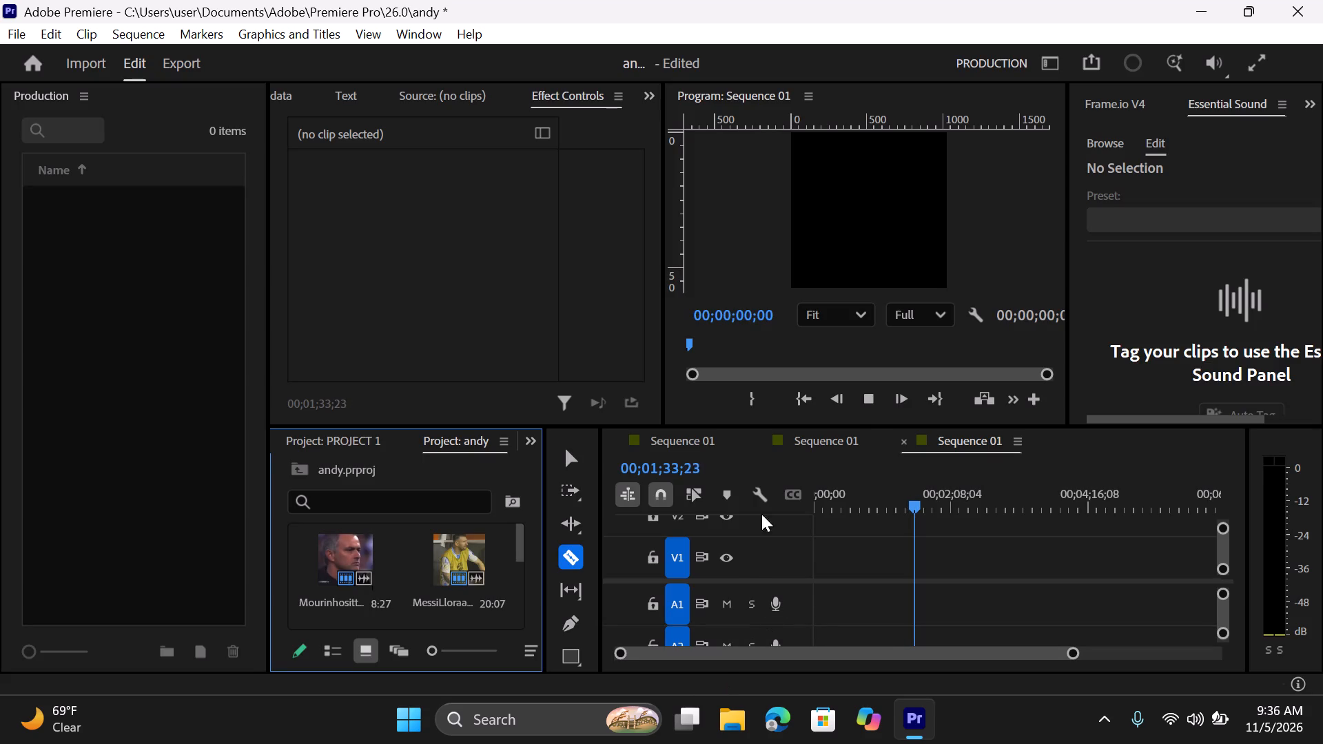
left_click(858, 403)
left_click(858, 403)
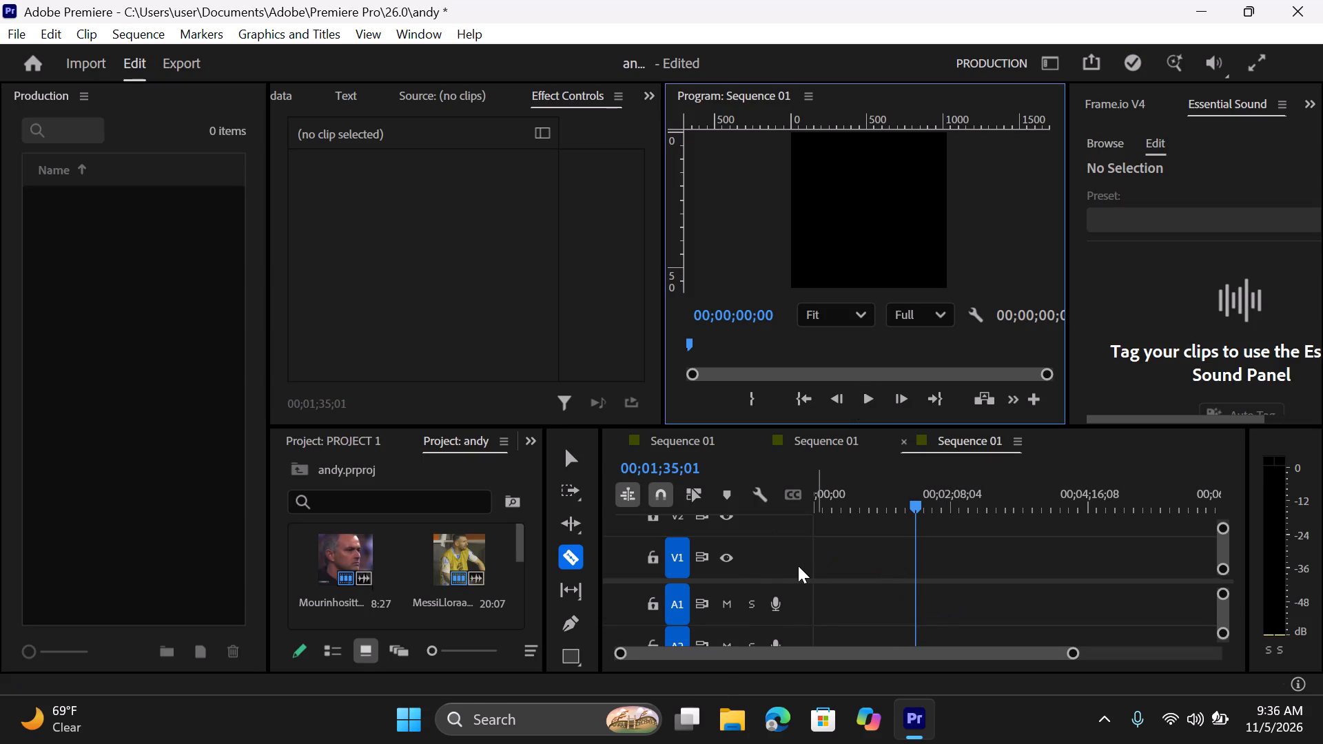
Undo the creation of the song's separate sequence to get back to the meme sequence.
key("ctrl+z")
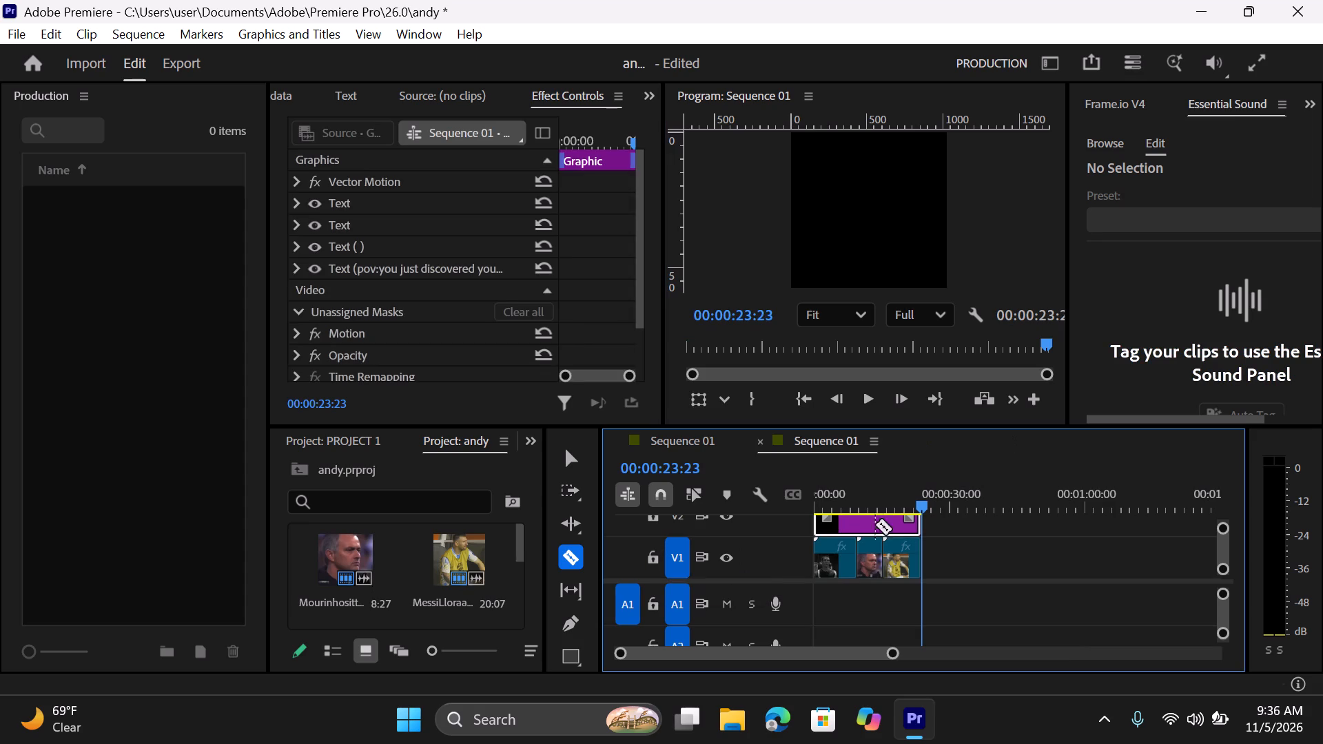
Play the meme sequence from the start to check it, with the Selection tool active and all clips deselected.
left_click(872, 402)
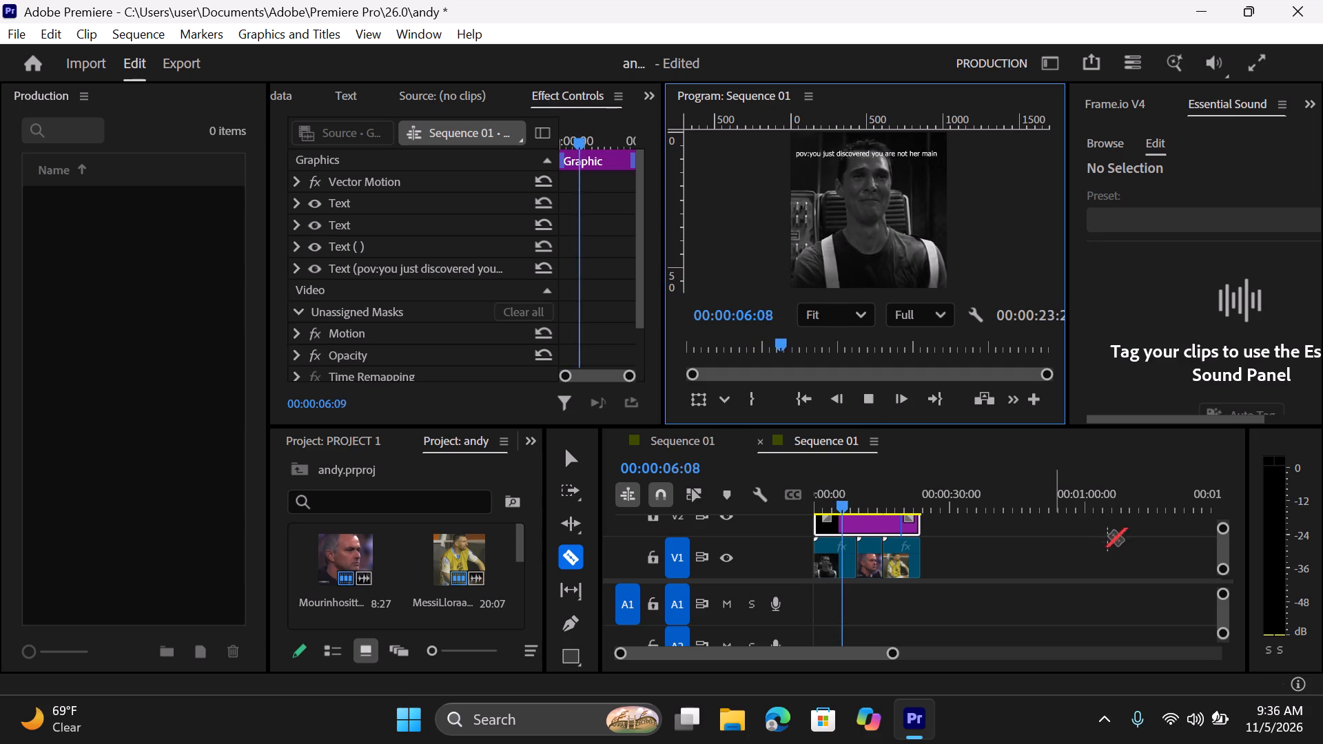
left_click(826, 618)
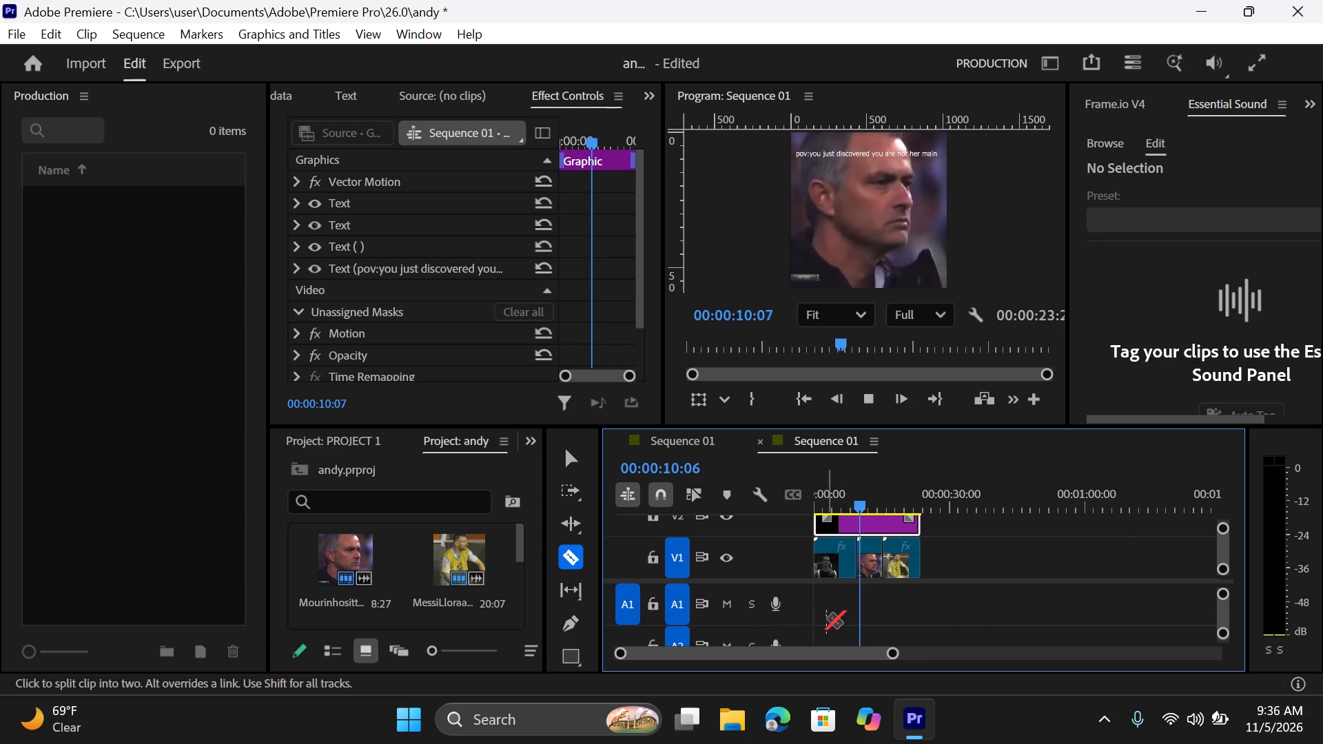
left_click_drag(576, 460, 805, 615)
left_click(805, 615)
left_click(805, 615)
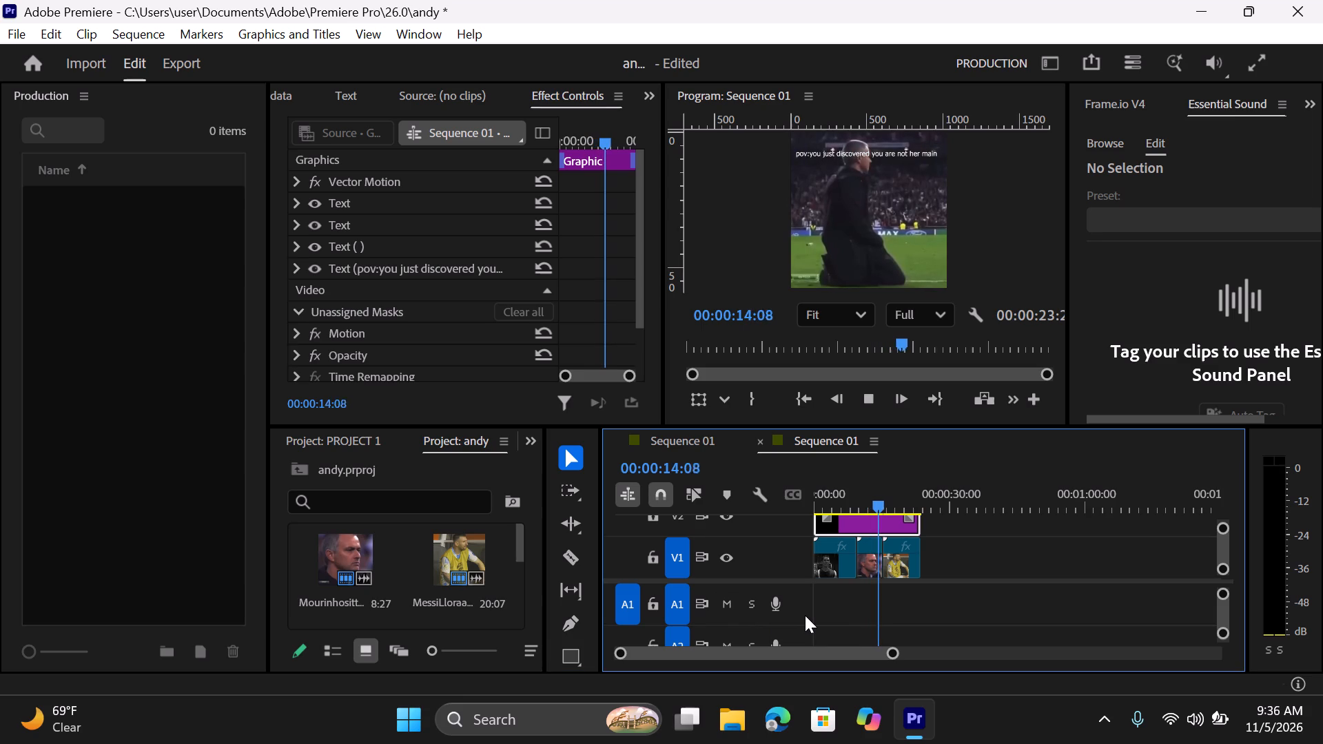
double_click(843, 618)
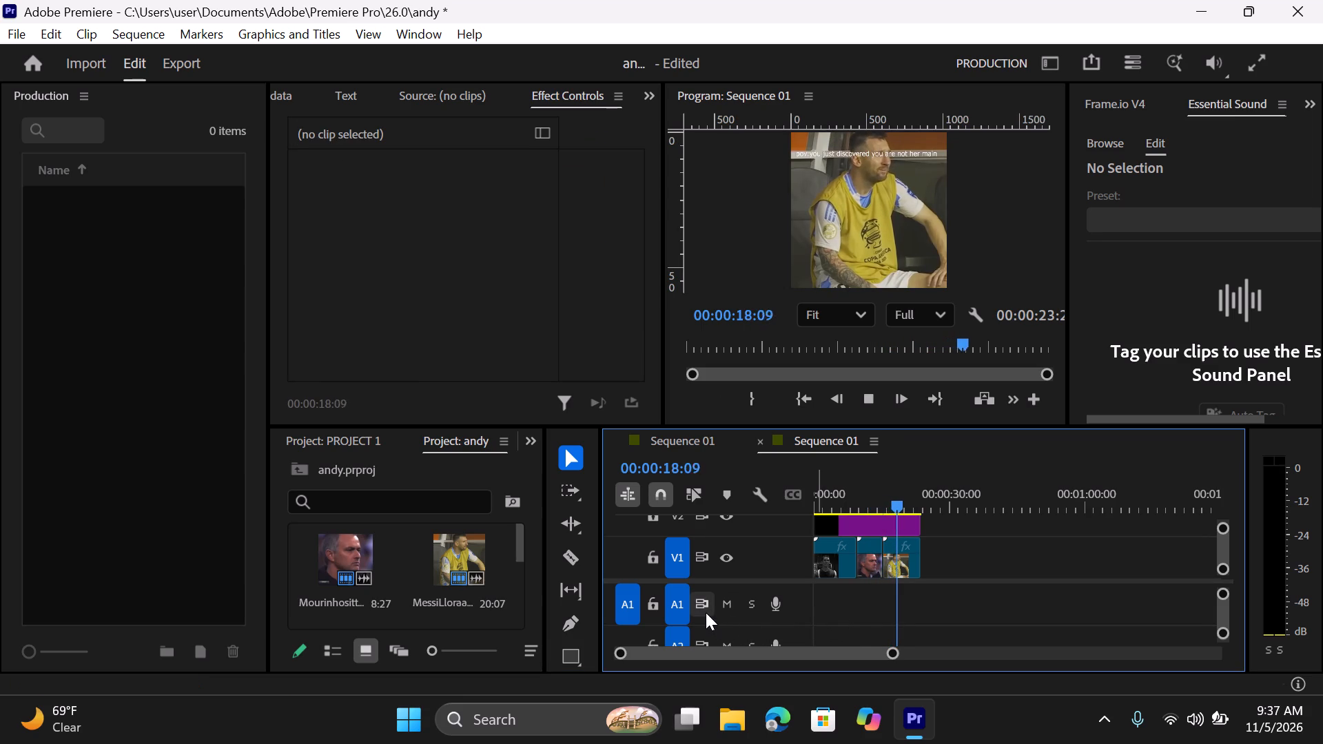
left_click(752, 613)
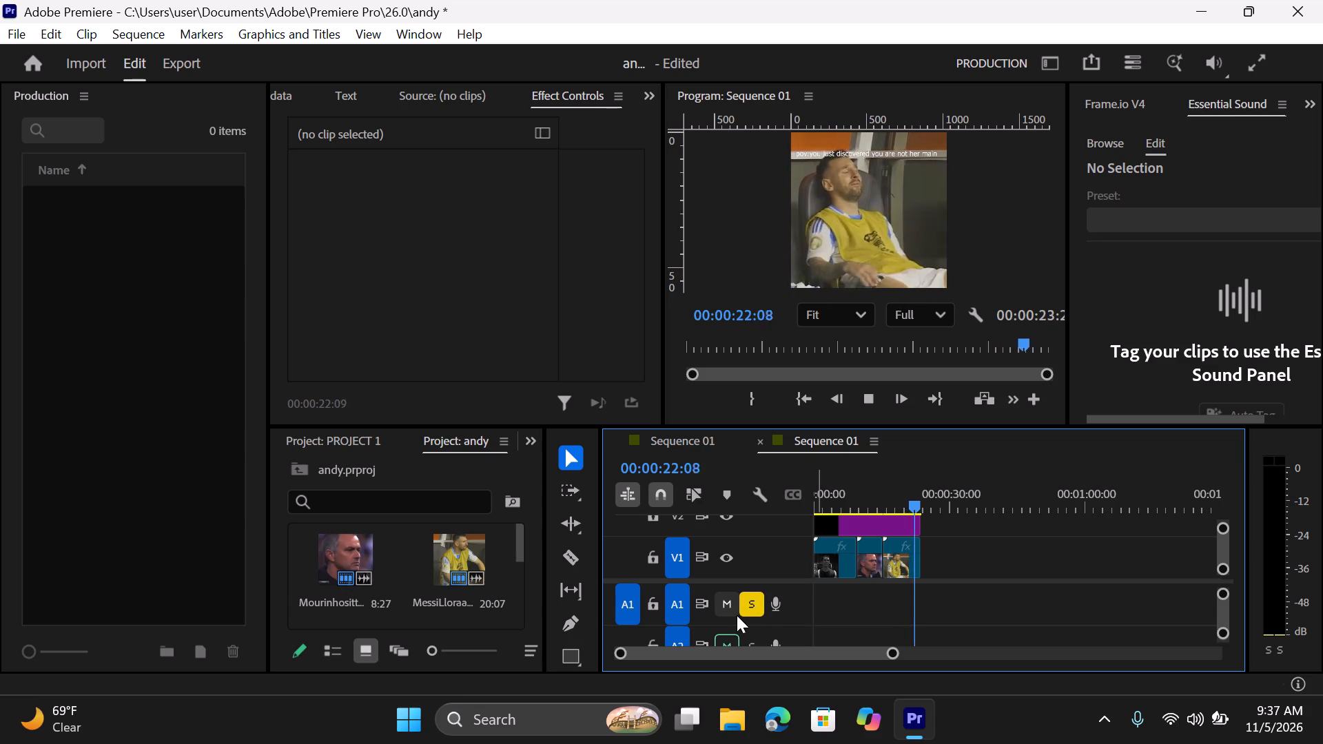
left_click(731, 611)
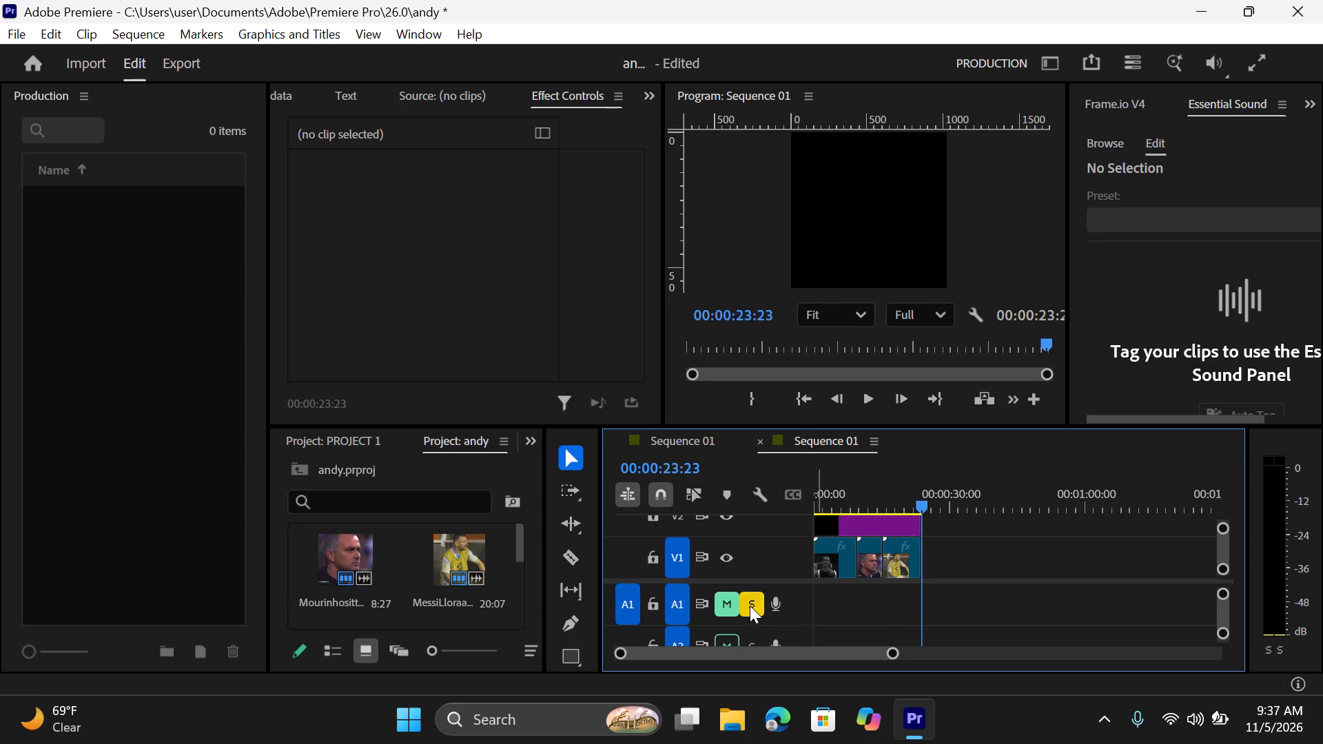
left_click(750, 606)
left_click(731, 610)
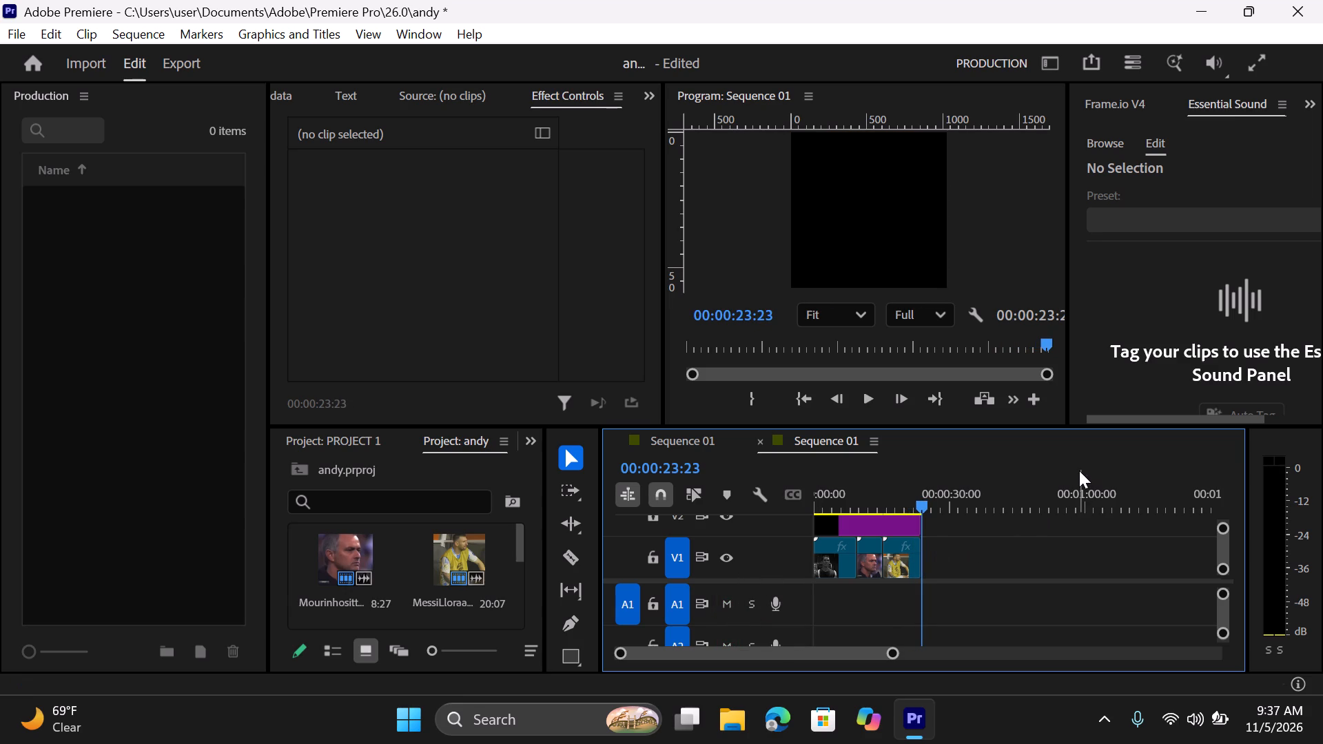
Play the meme sequence through to its end once more.
left_click(861, 402)
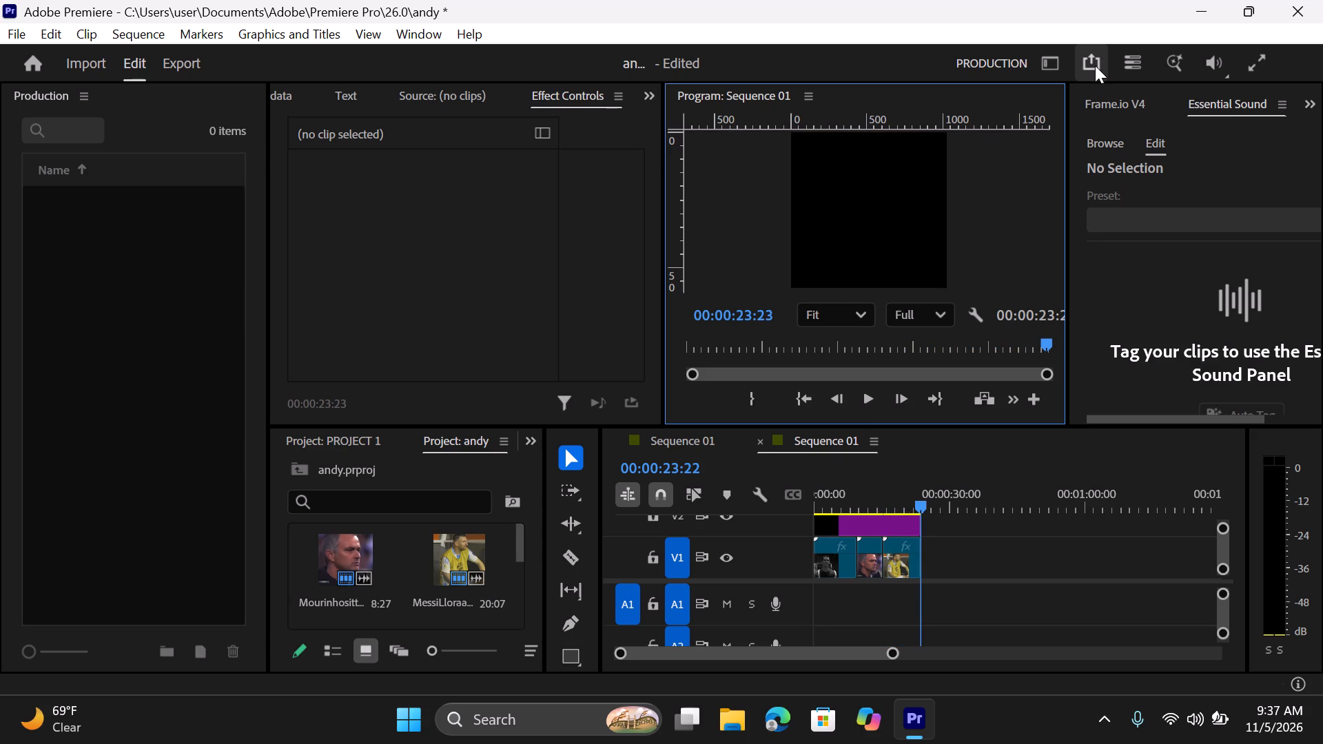
Quick-export the meme sequence as an MP4 named "sad meme 1" in the Documents folder.
left_click(1095, 65)
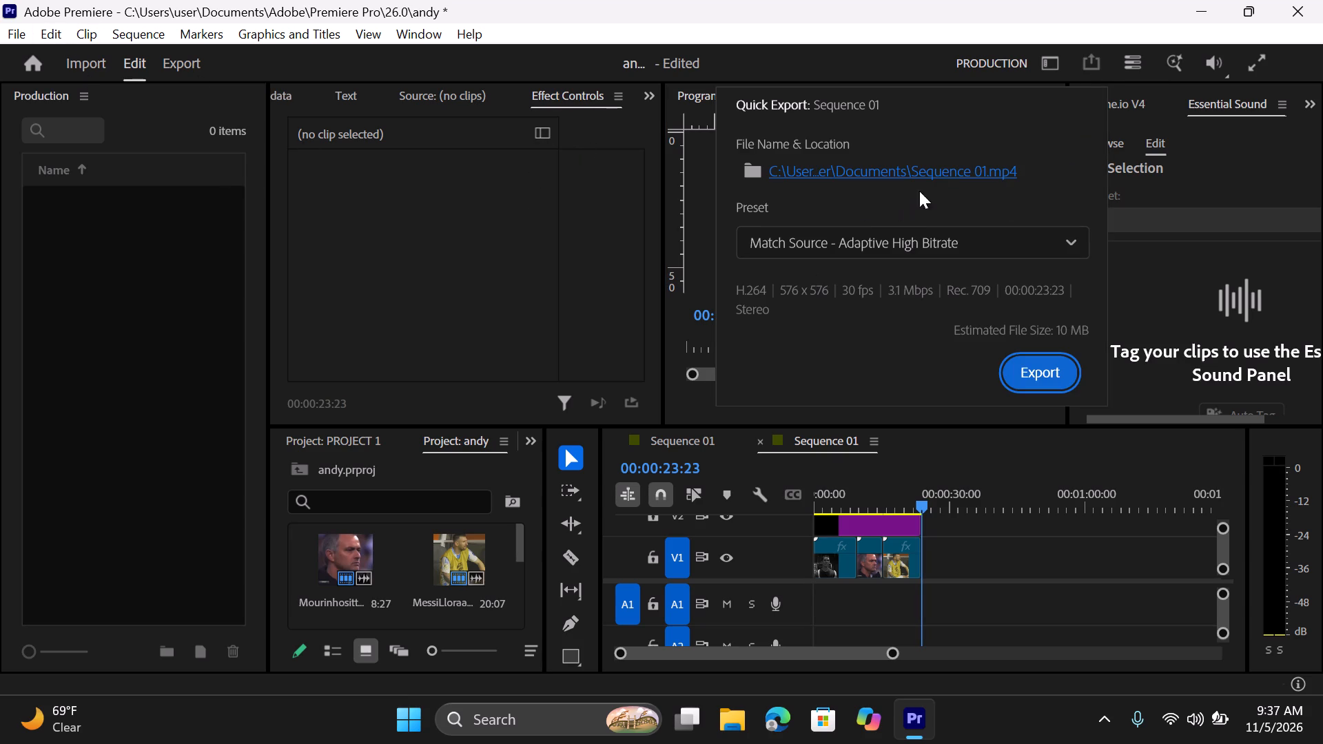
left_click(939, 173)
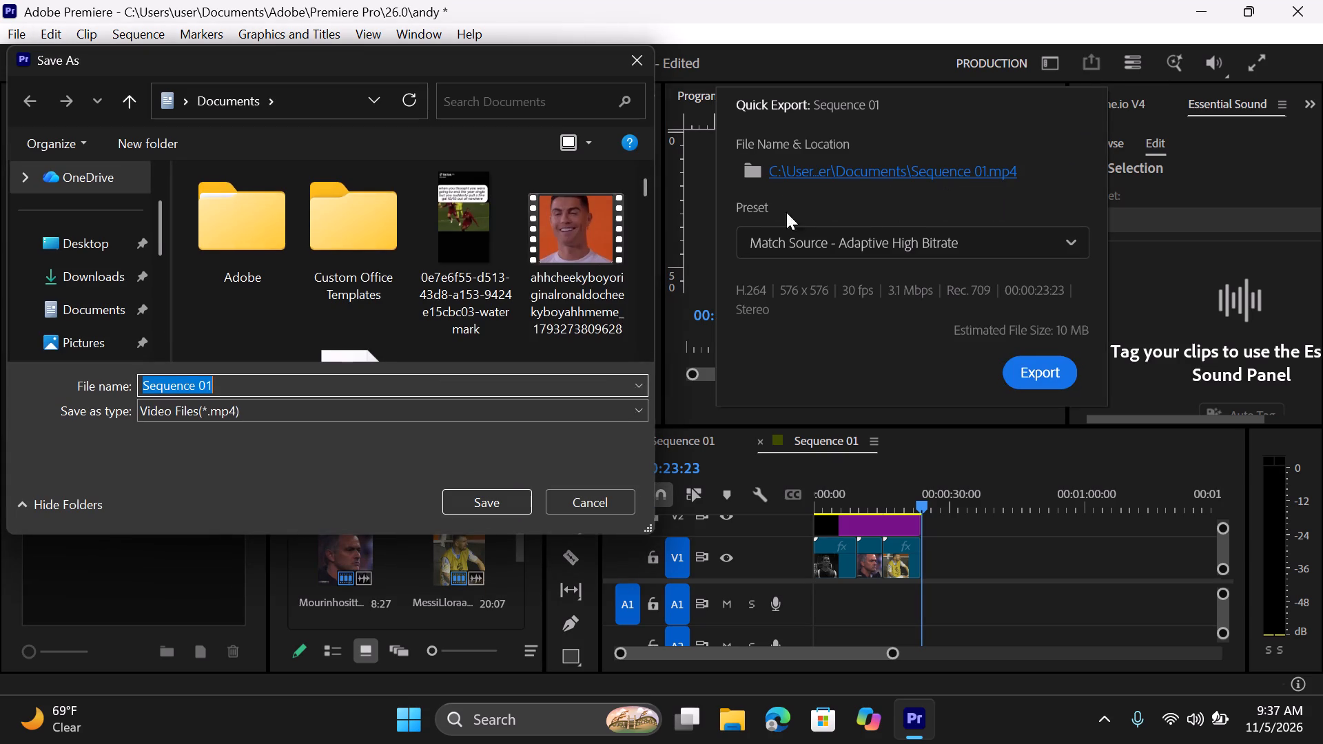
key("BackSpace")
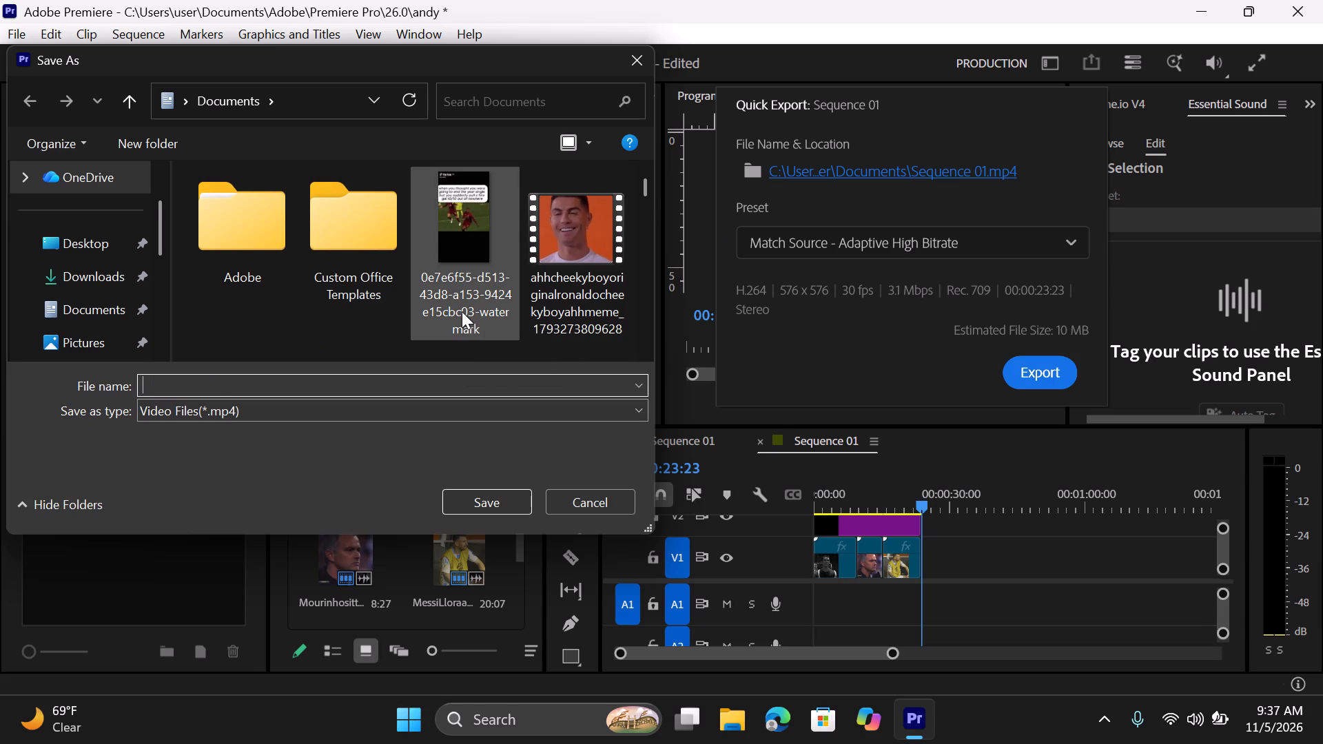
type("sad")
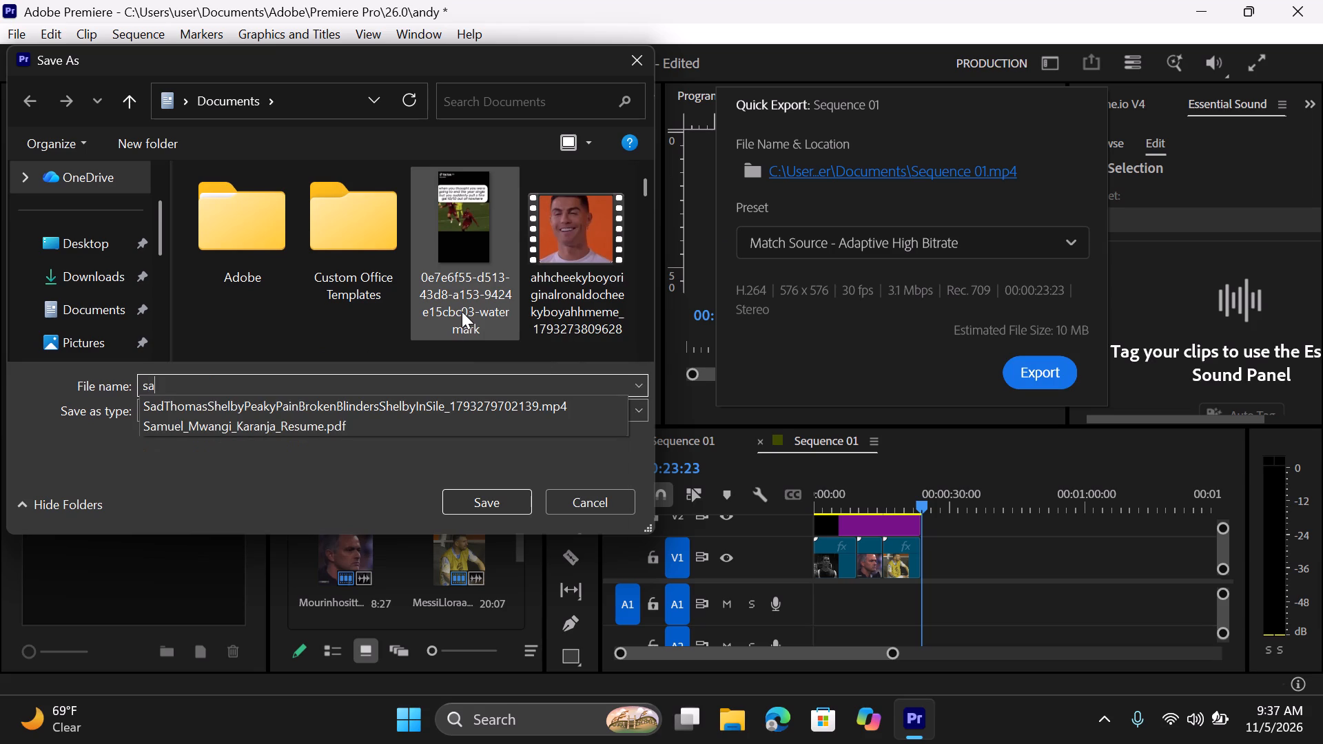
key("space")
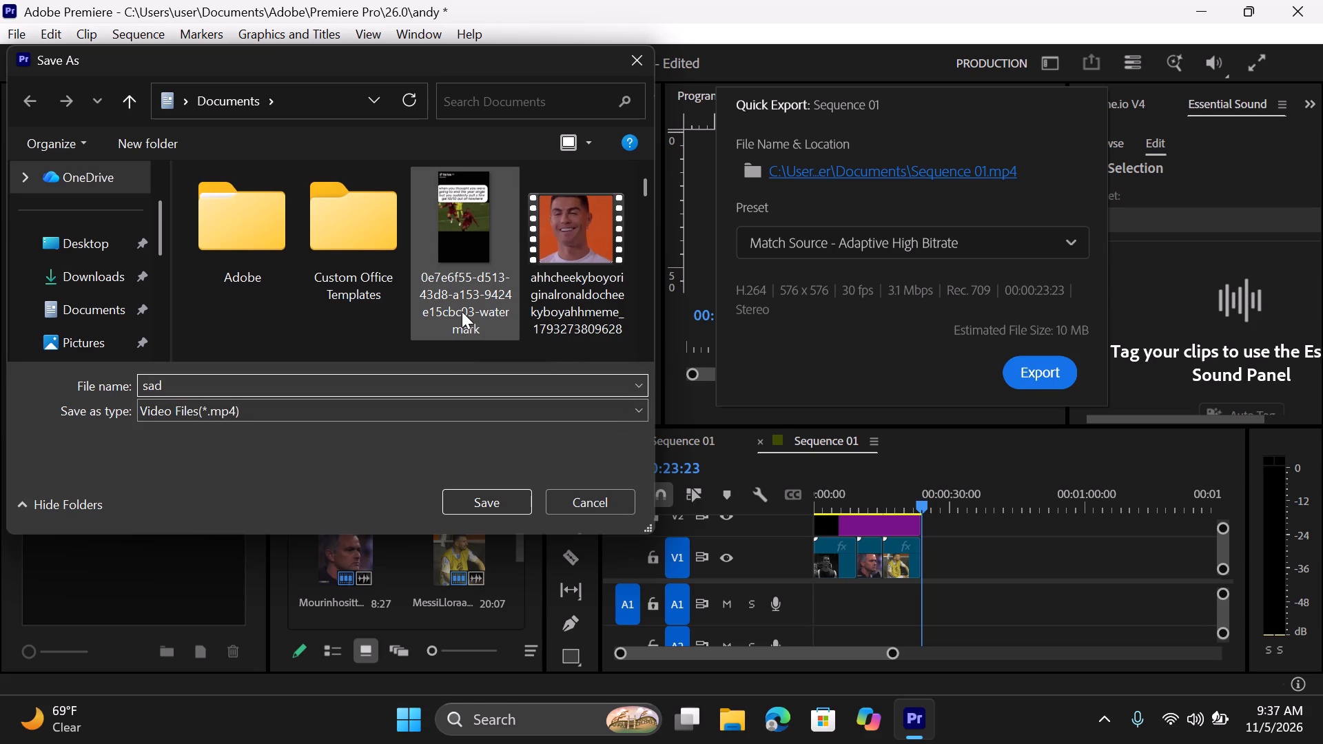
type("meme")
key("space")
key("1")
left_click(494, 504)
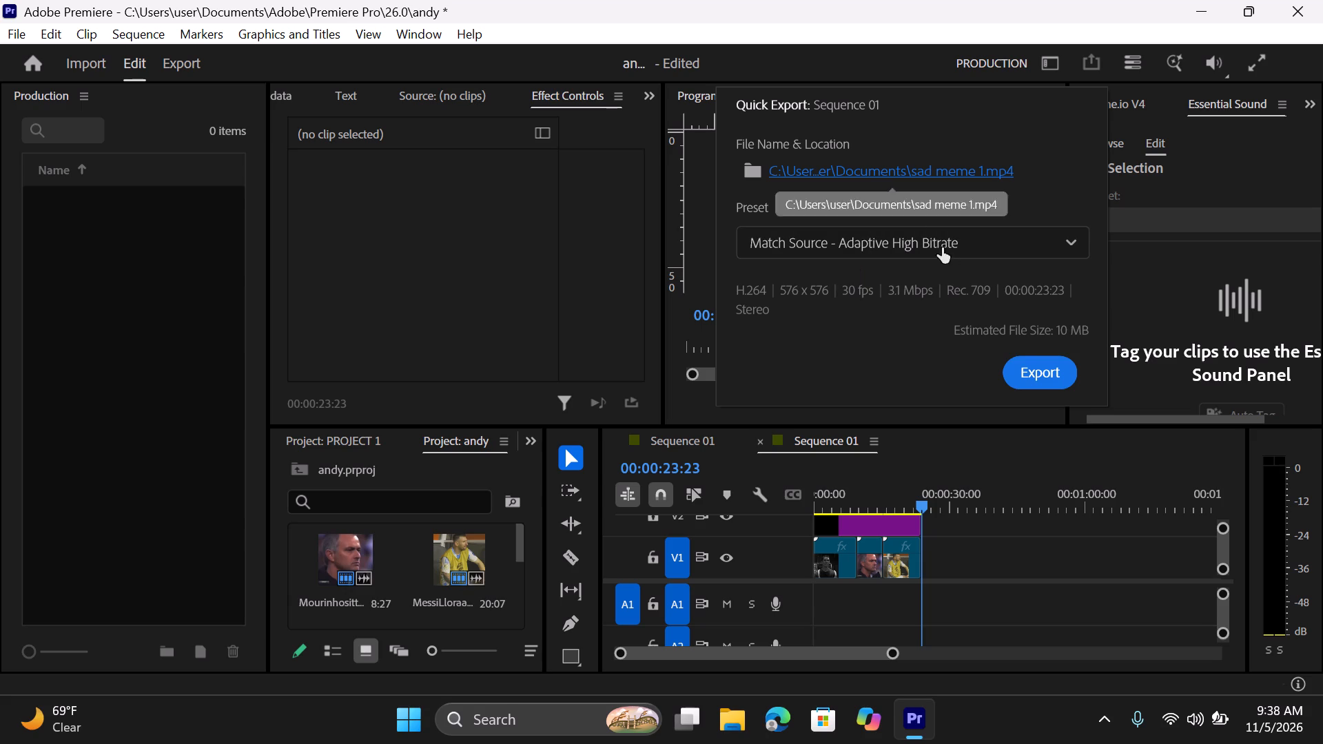
left_click(1030, 383)
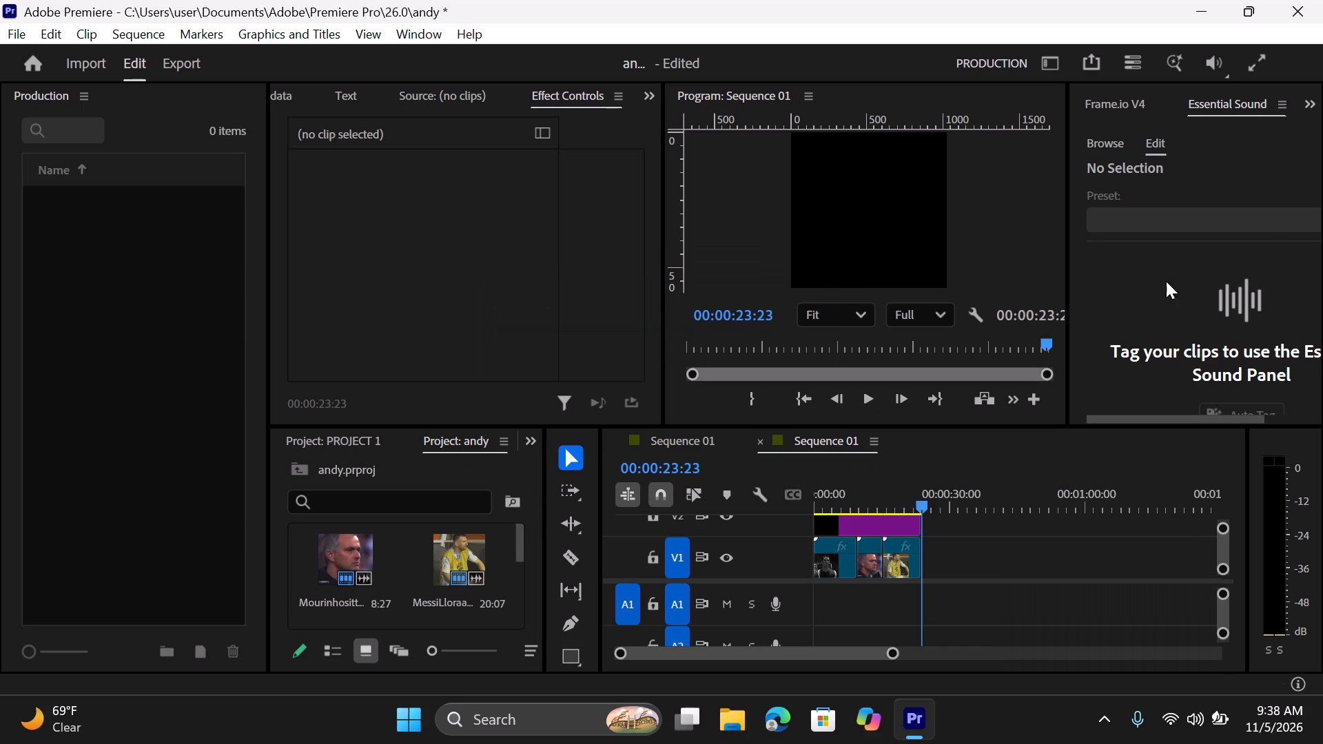
Play the meme sequence through once more to check it after the export.
left_click(873, 409)
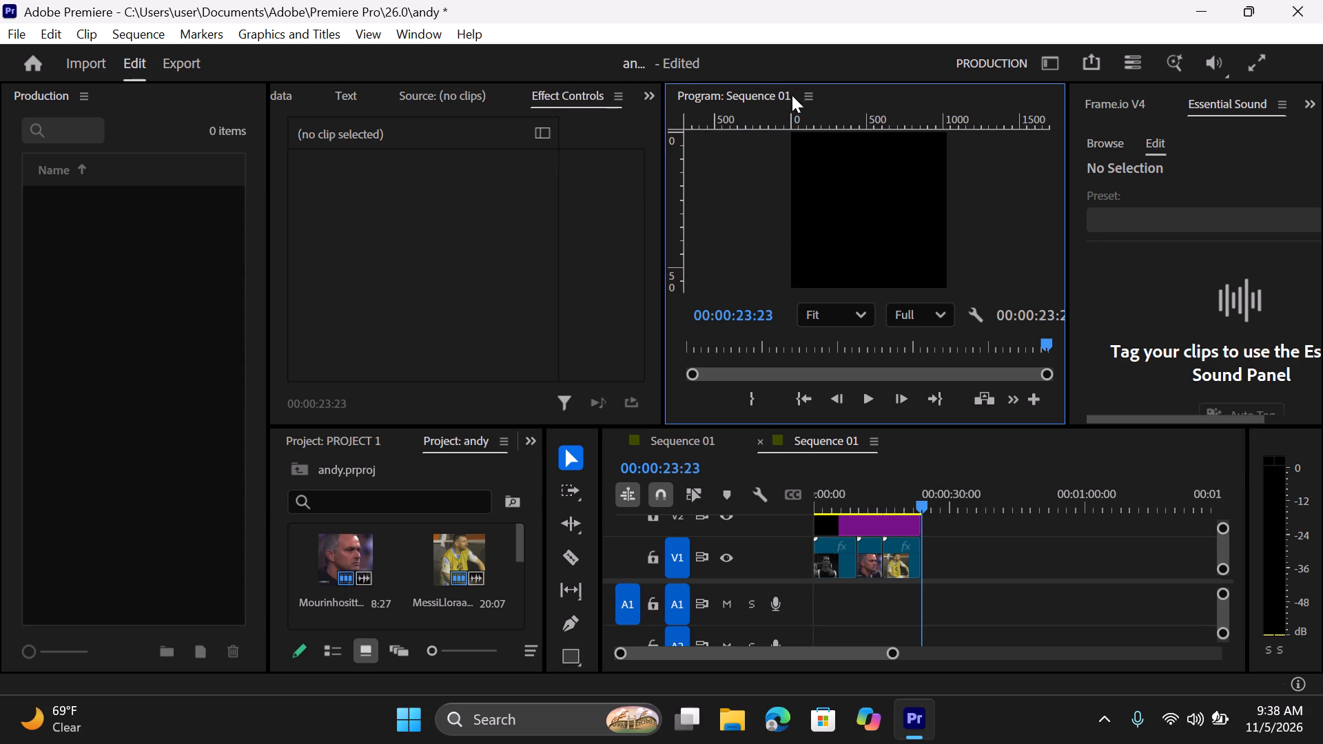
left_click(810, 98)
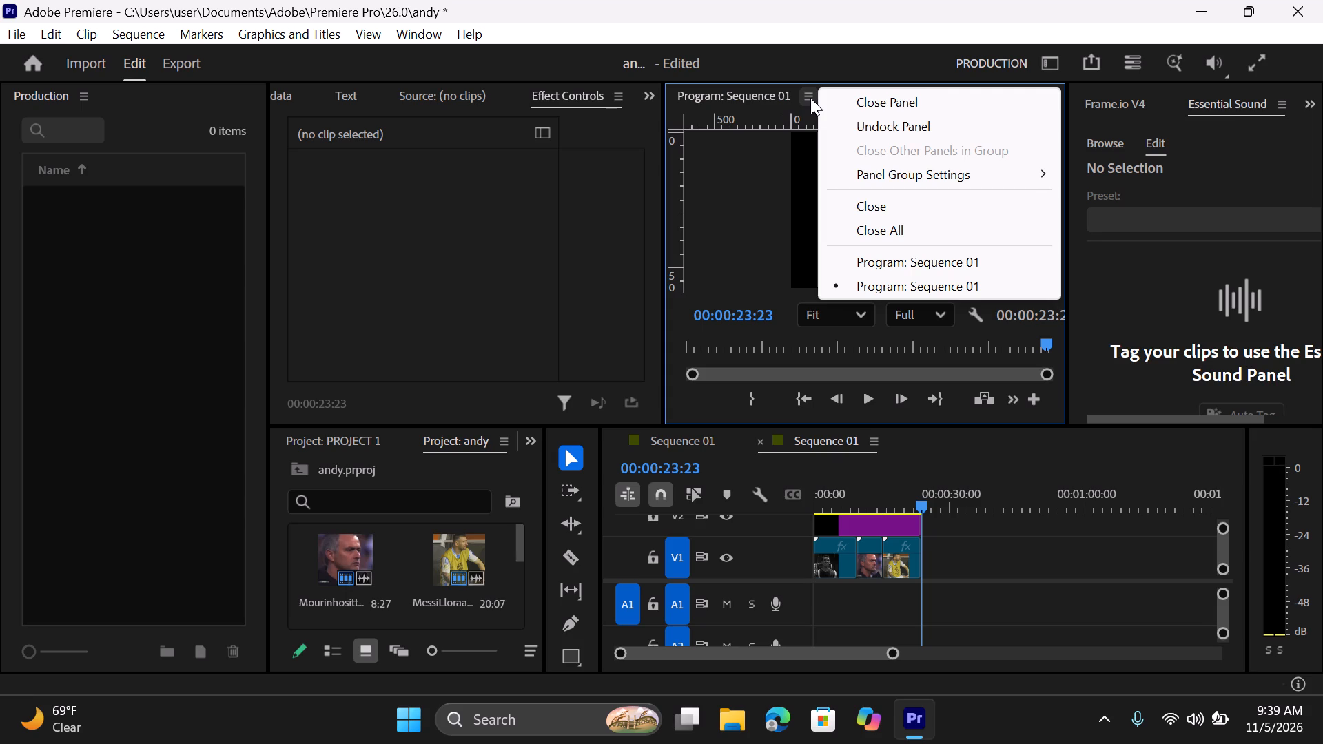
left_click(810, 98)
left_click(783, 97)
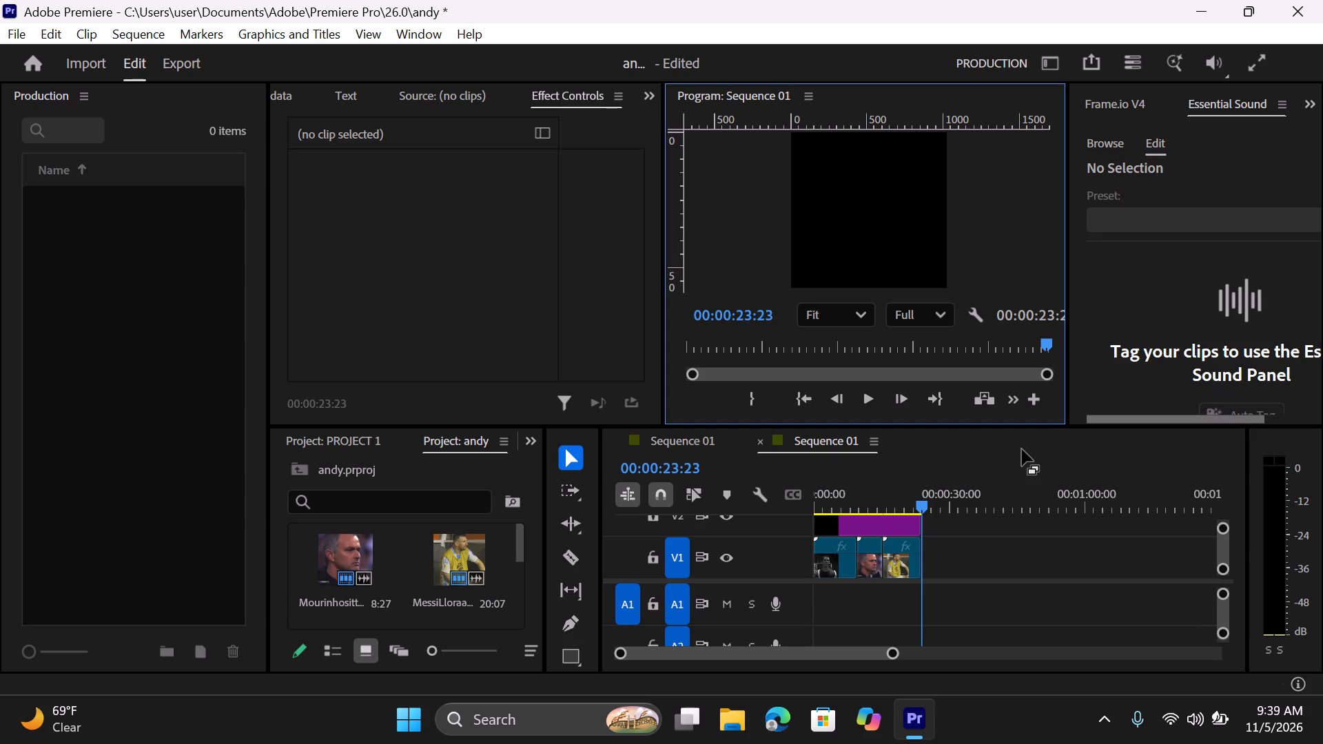
Play the meme sequence again to review the clips and caption.
left_click(875, 398)
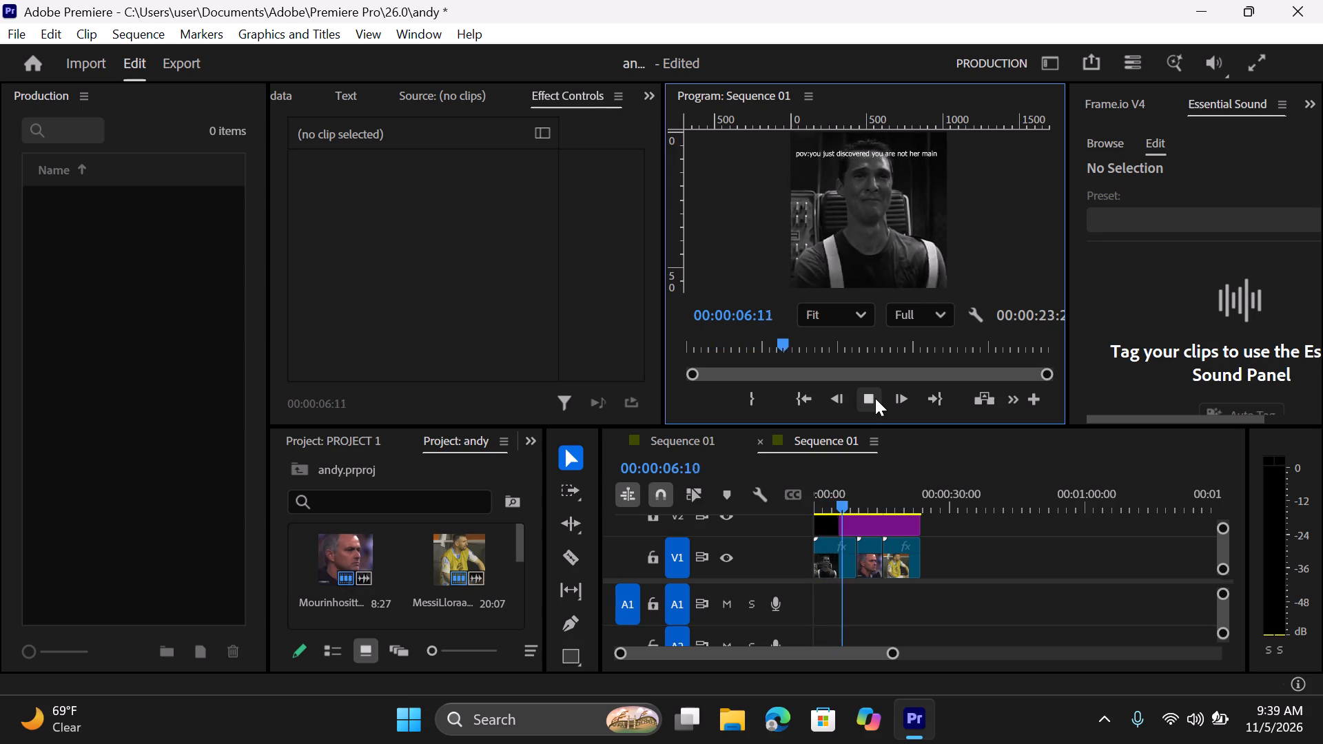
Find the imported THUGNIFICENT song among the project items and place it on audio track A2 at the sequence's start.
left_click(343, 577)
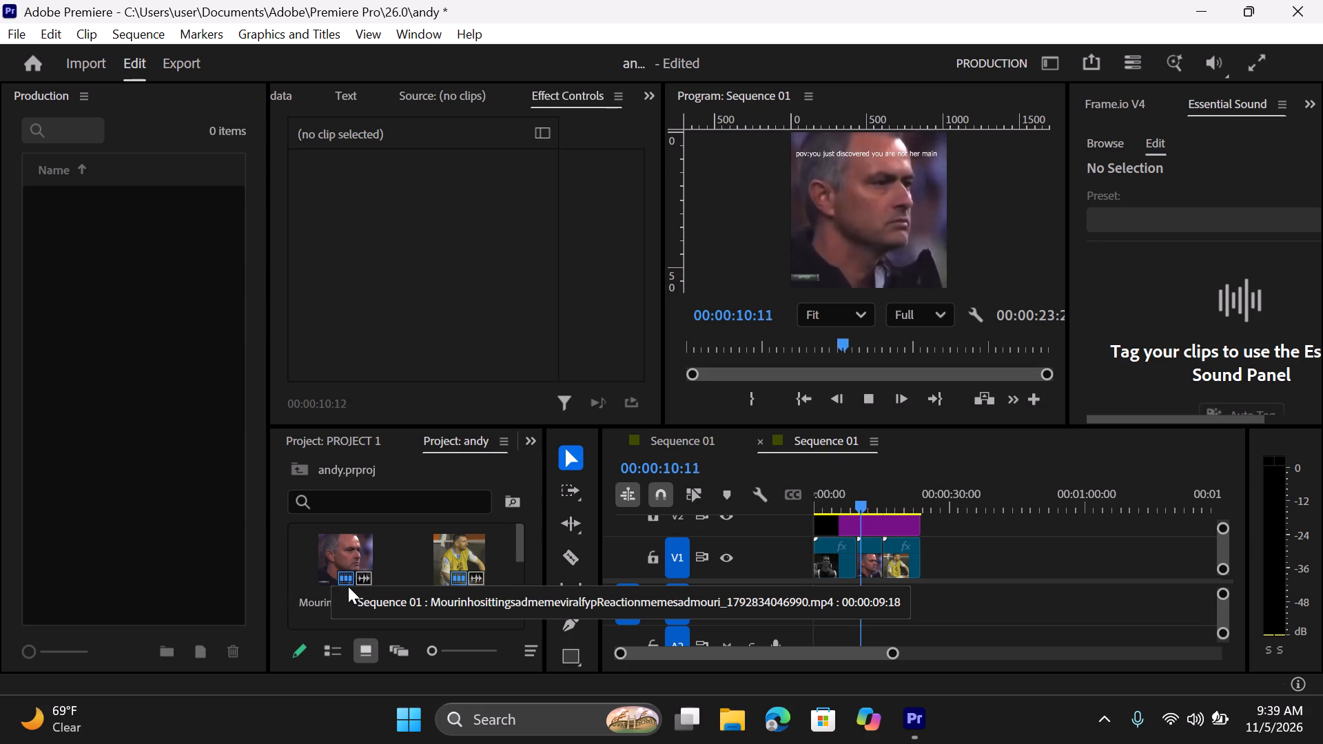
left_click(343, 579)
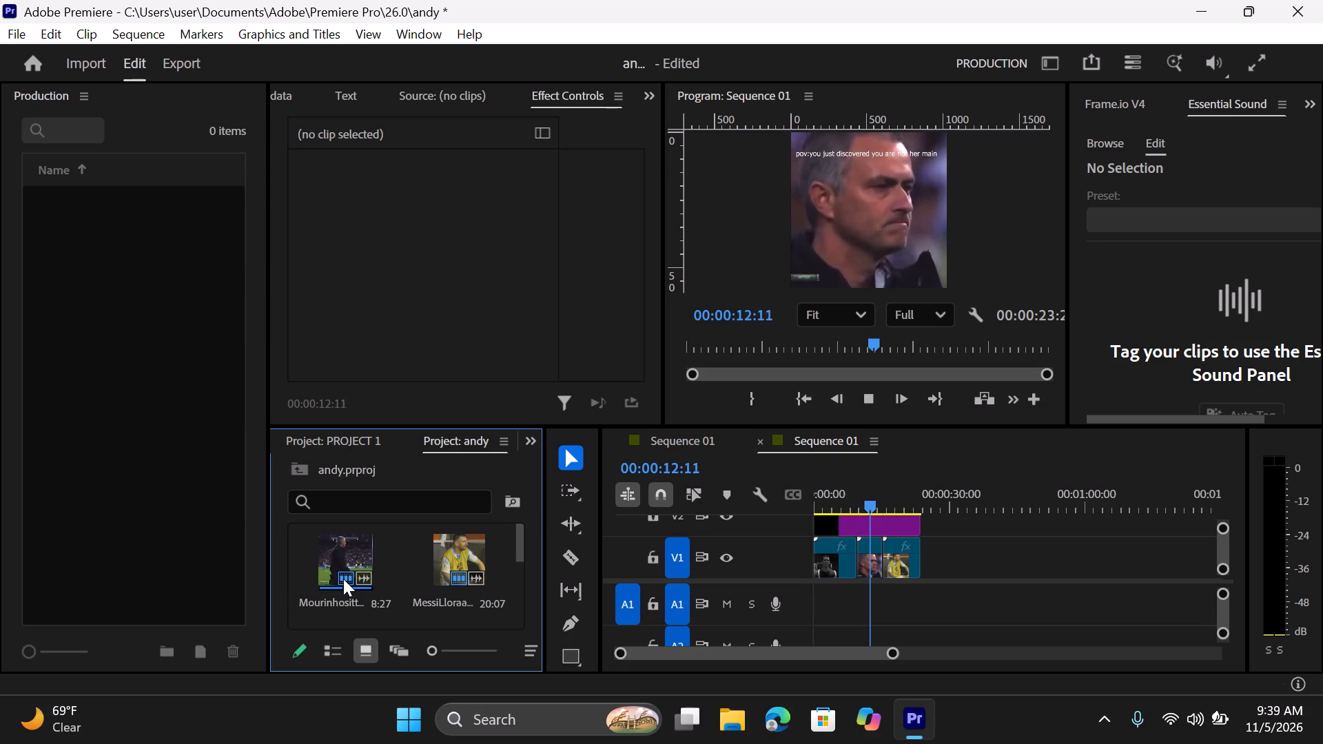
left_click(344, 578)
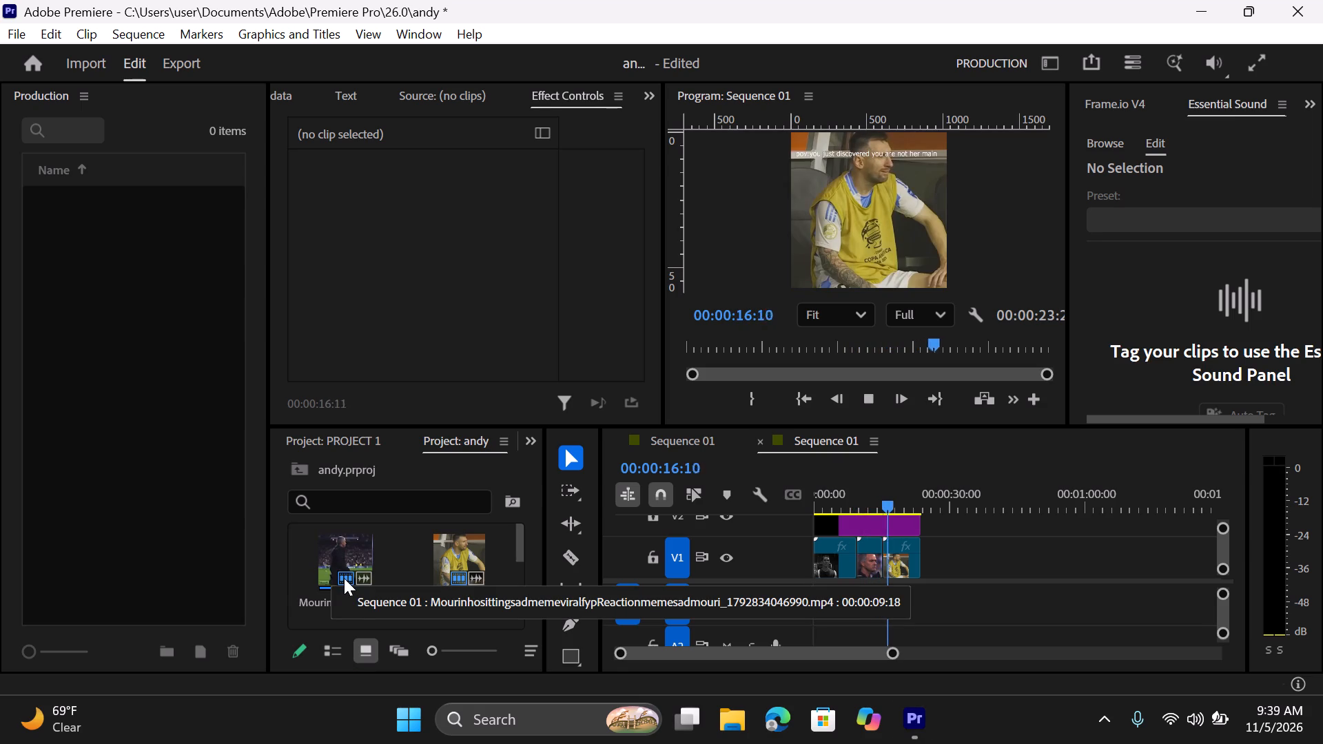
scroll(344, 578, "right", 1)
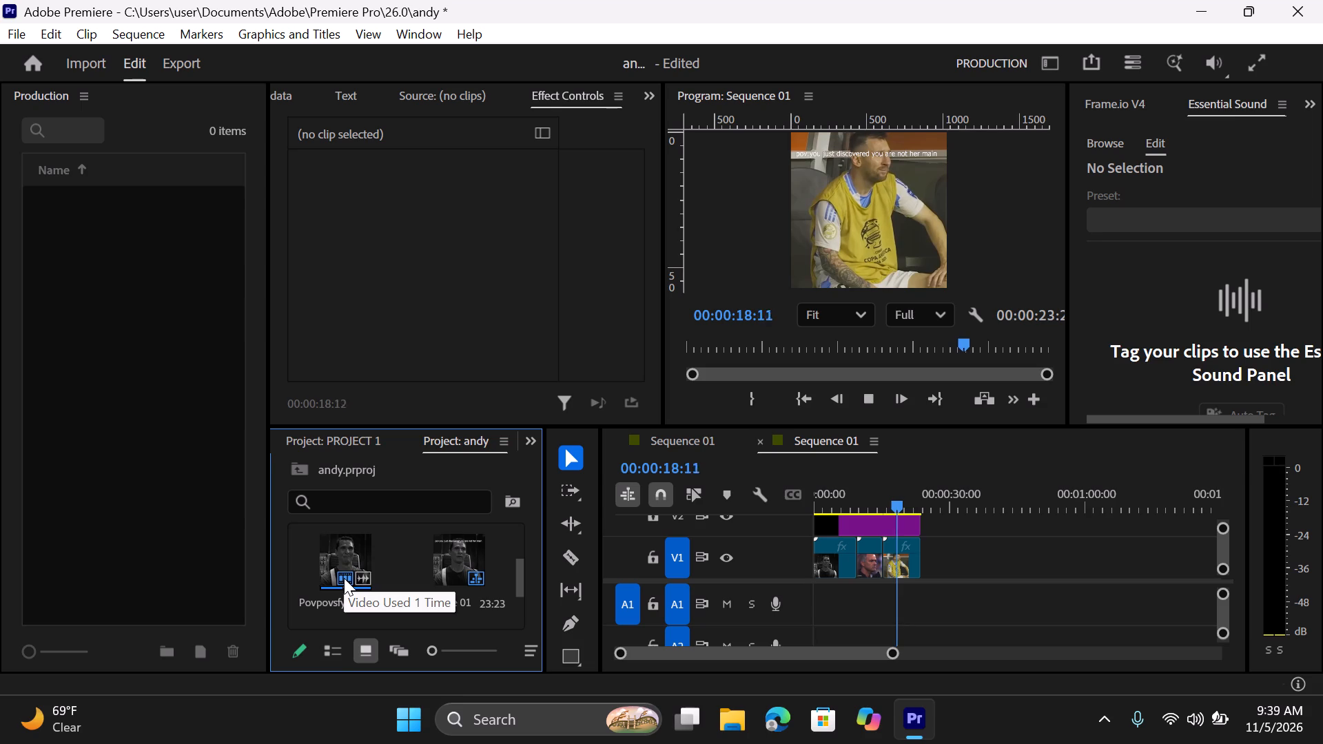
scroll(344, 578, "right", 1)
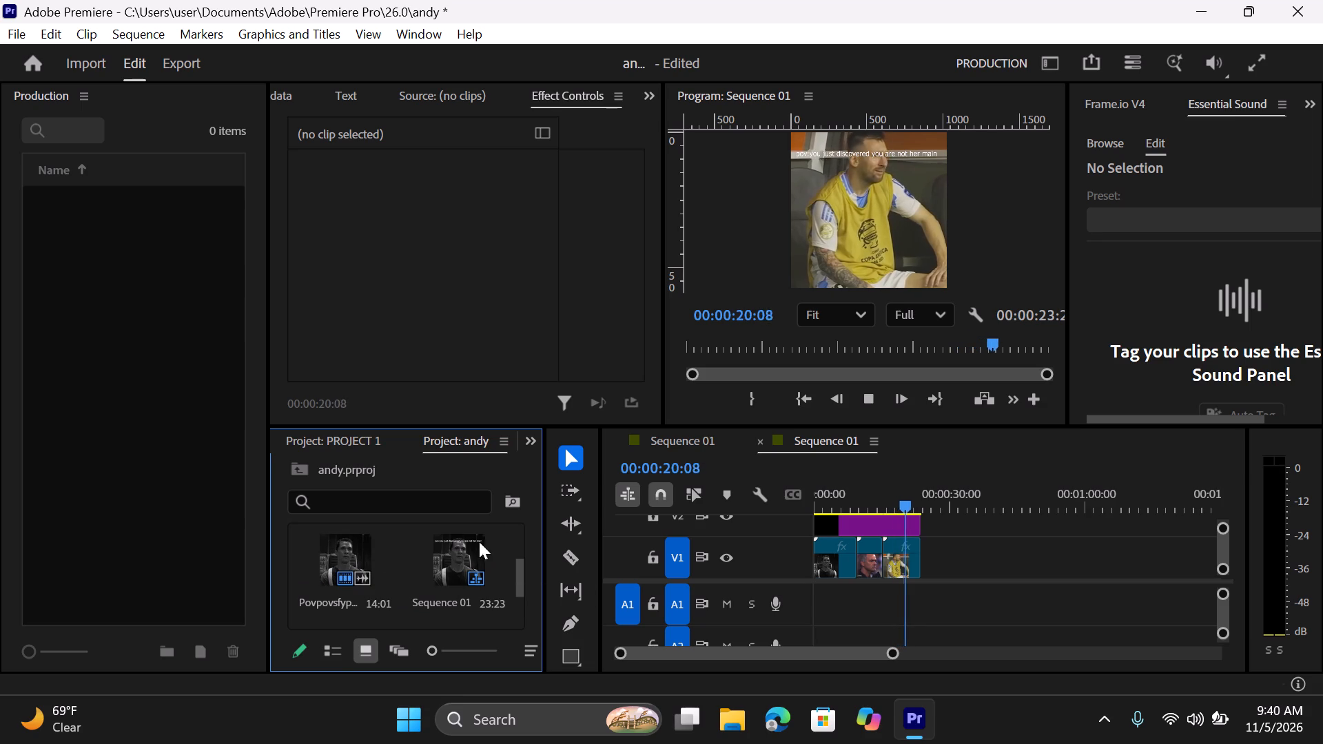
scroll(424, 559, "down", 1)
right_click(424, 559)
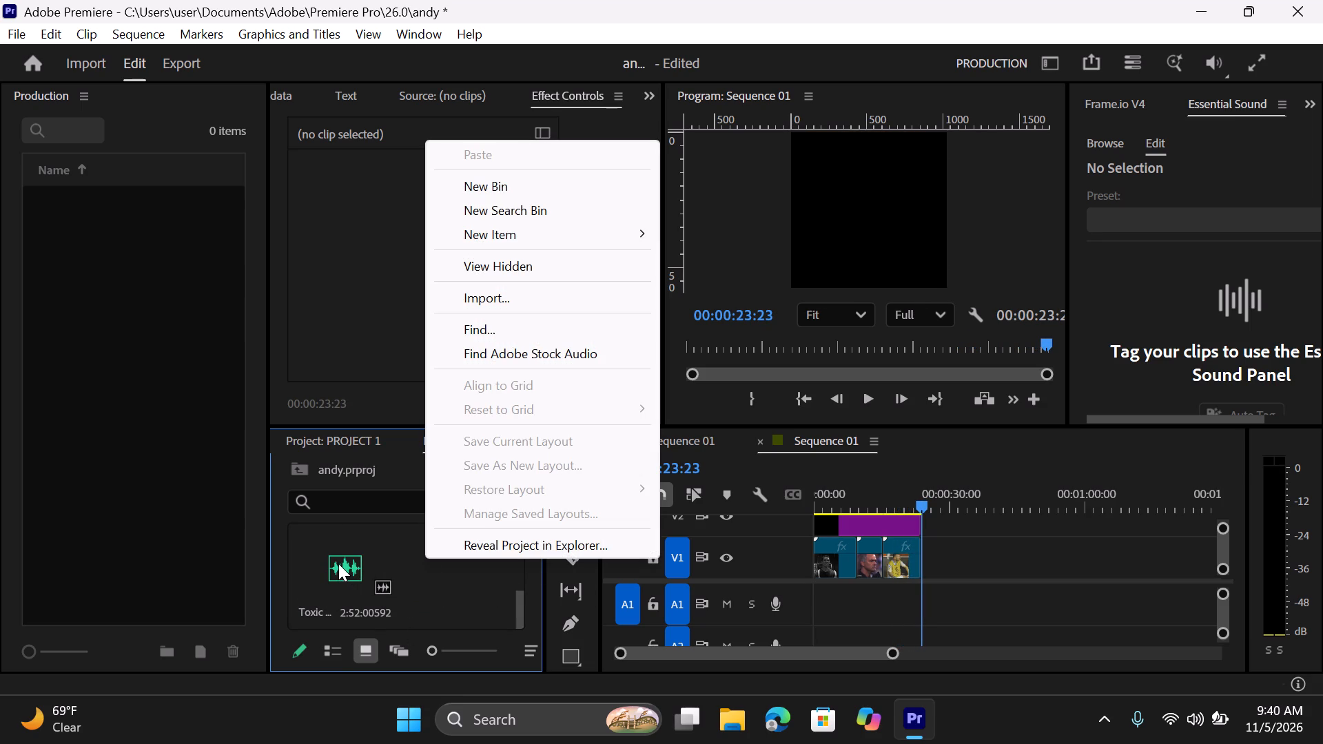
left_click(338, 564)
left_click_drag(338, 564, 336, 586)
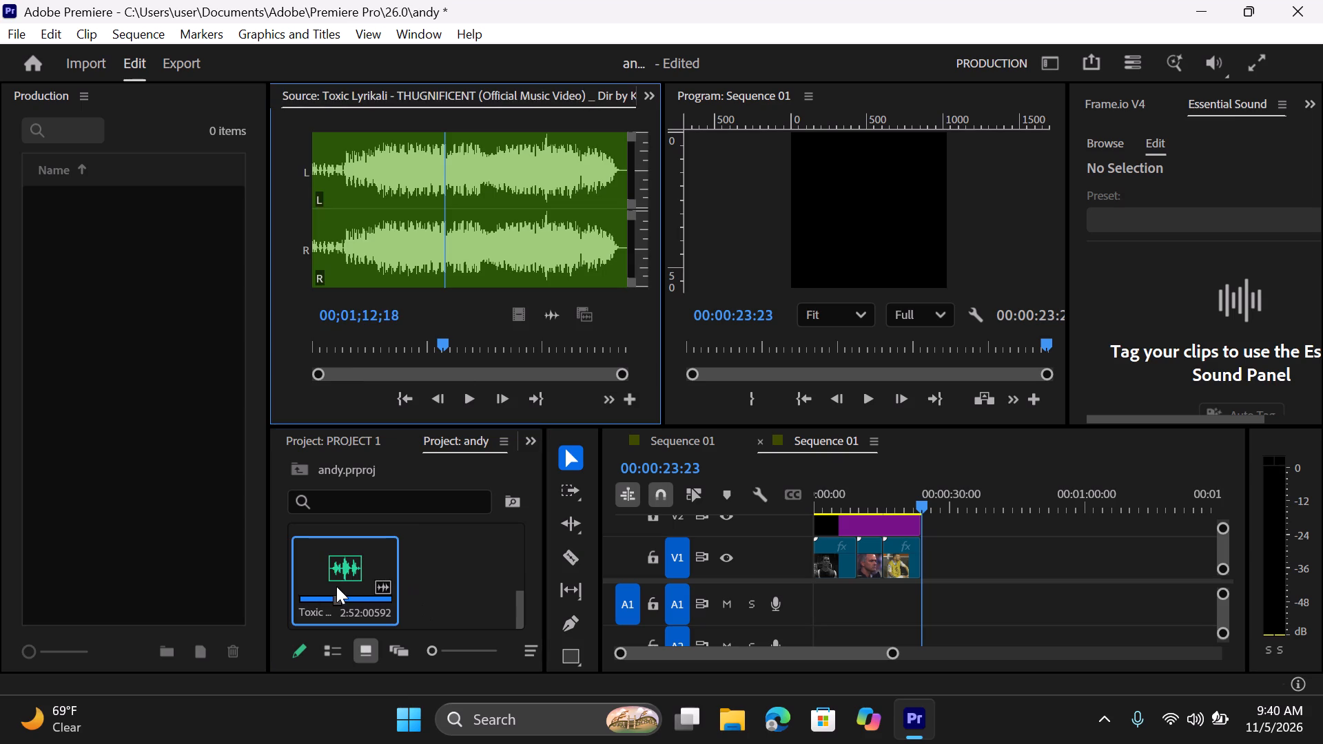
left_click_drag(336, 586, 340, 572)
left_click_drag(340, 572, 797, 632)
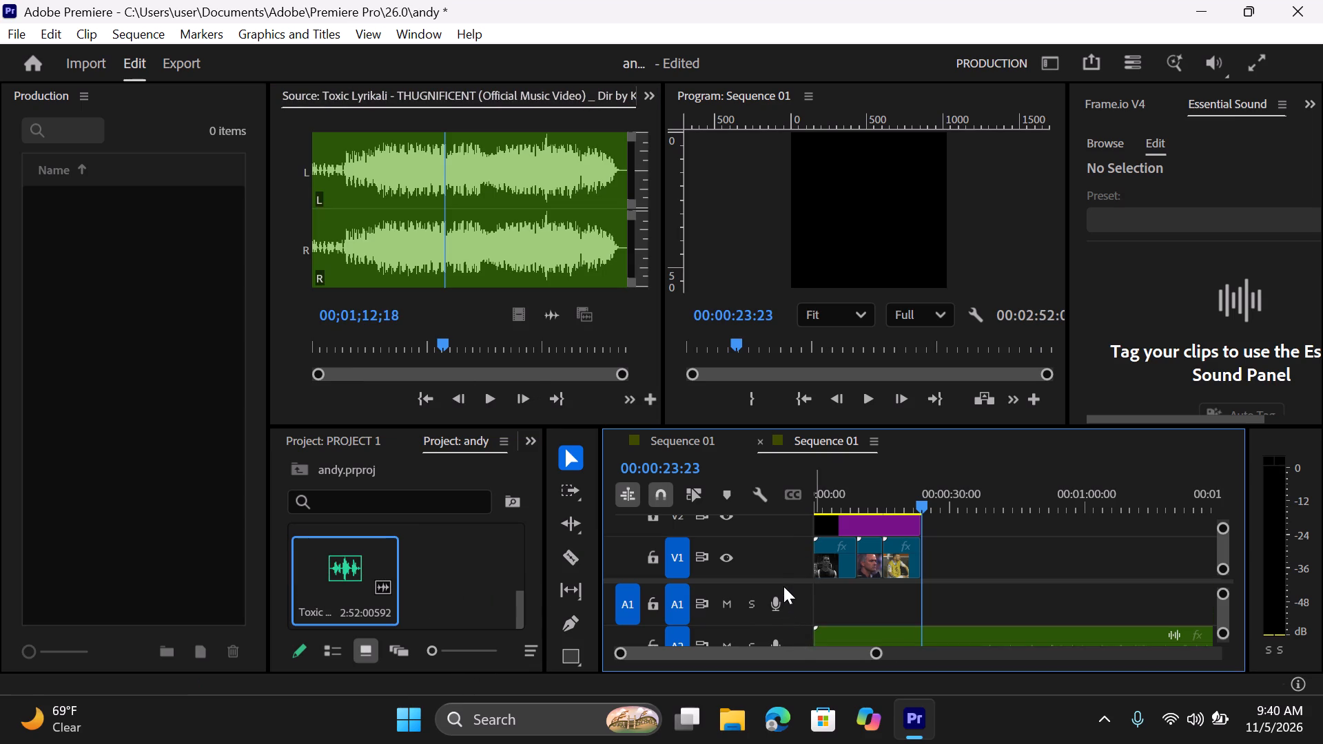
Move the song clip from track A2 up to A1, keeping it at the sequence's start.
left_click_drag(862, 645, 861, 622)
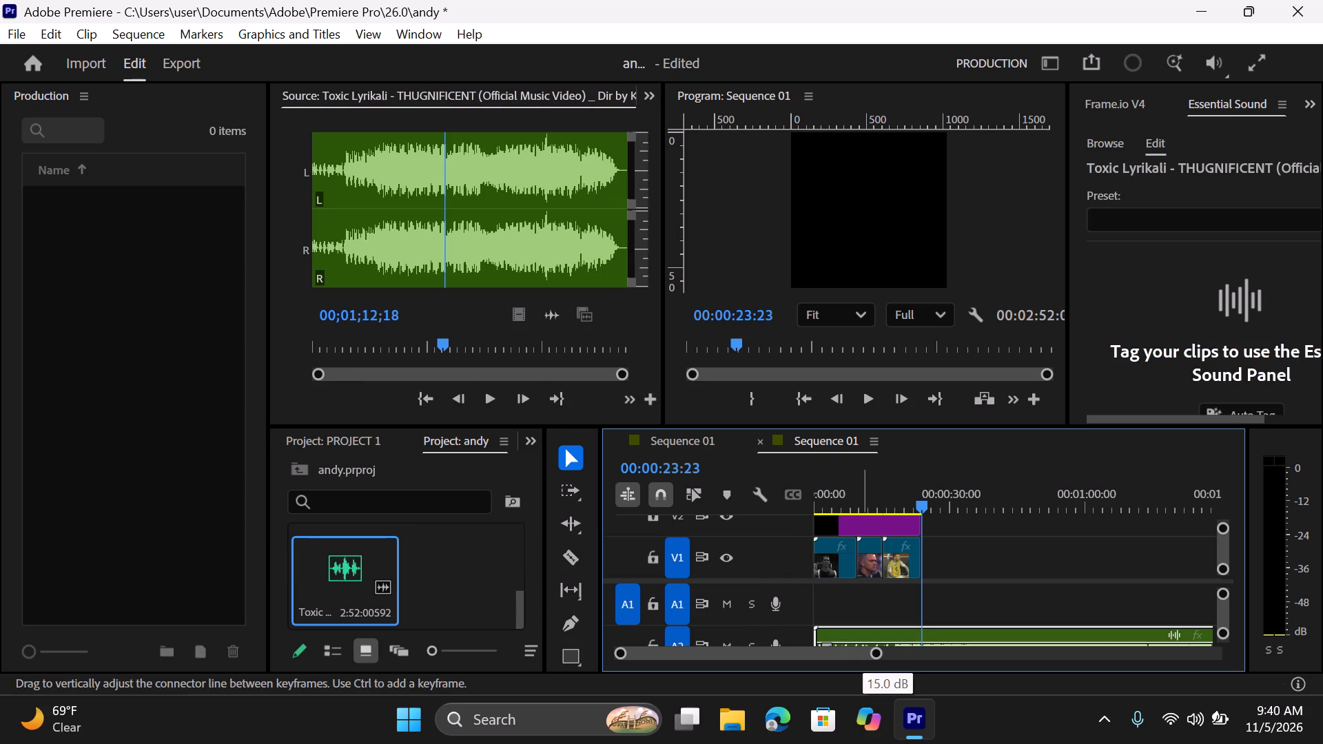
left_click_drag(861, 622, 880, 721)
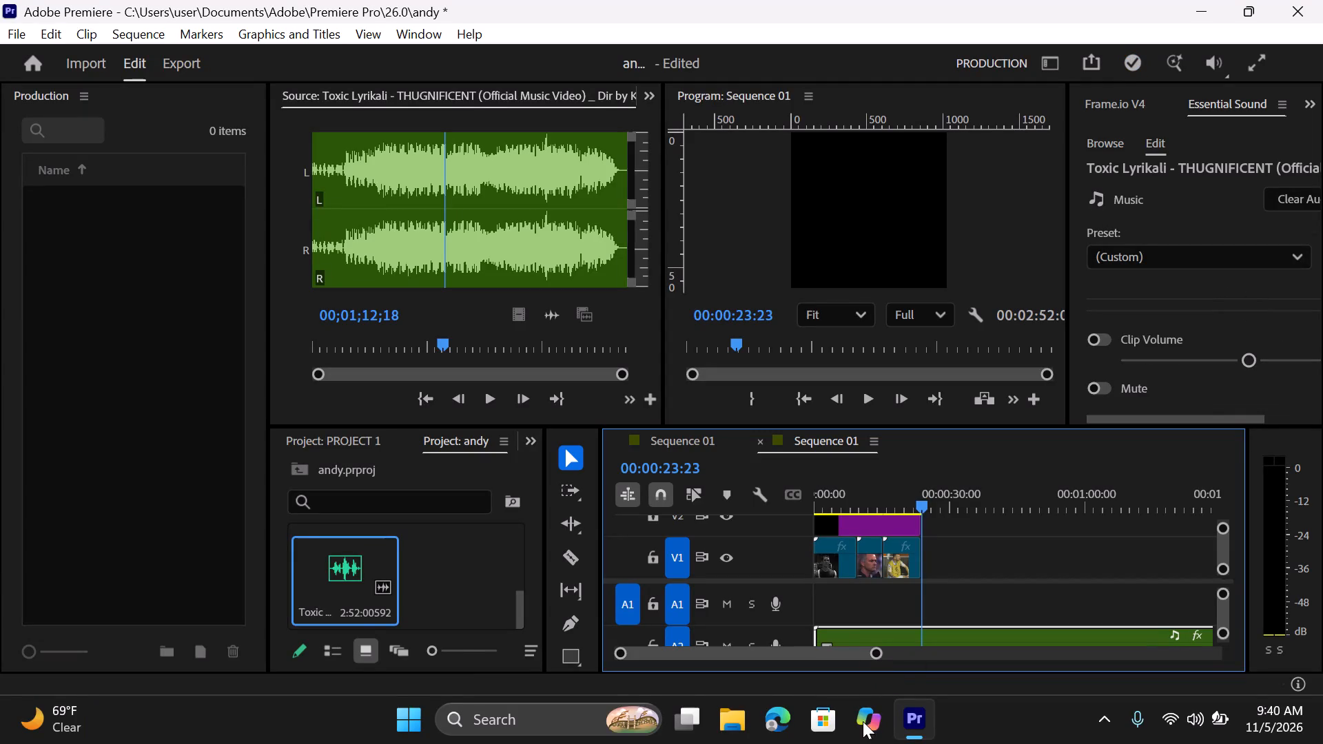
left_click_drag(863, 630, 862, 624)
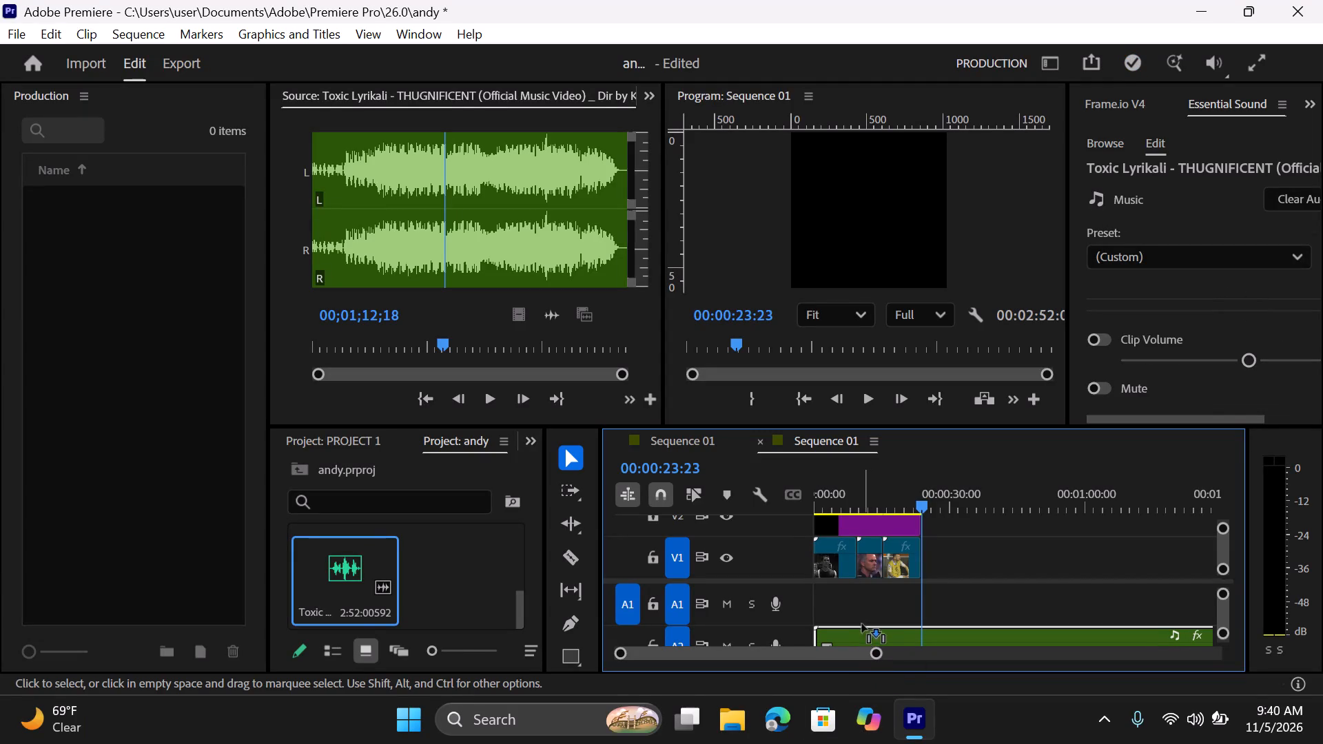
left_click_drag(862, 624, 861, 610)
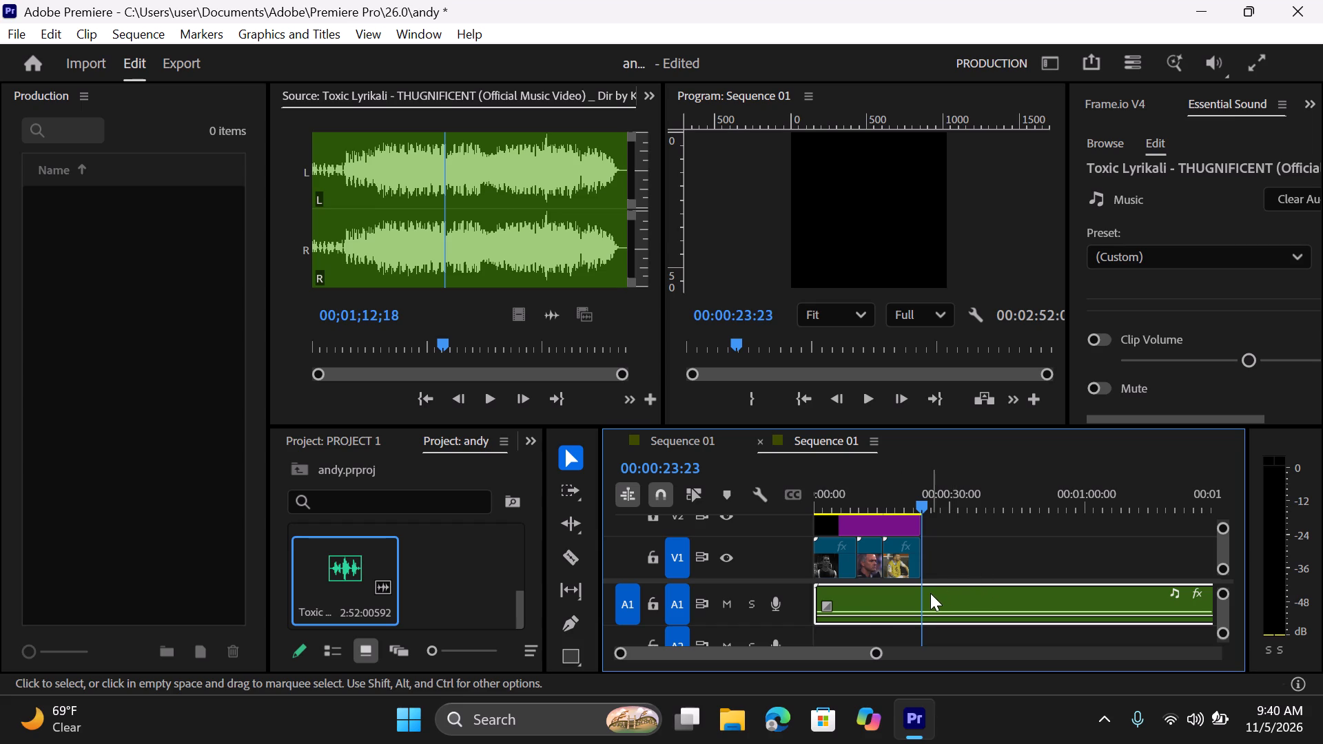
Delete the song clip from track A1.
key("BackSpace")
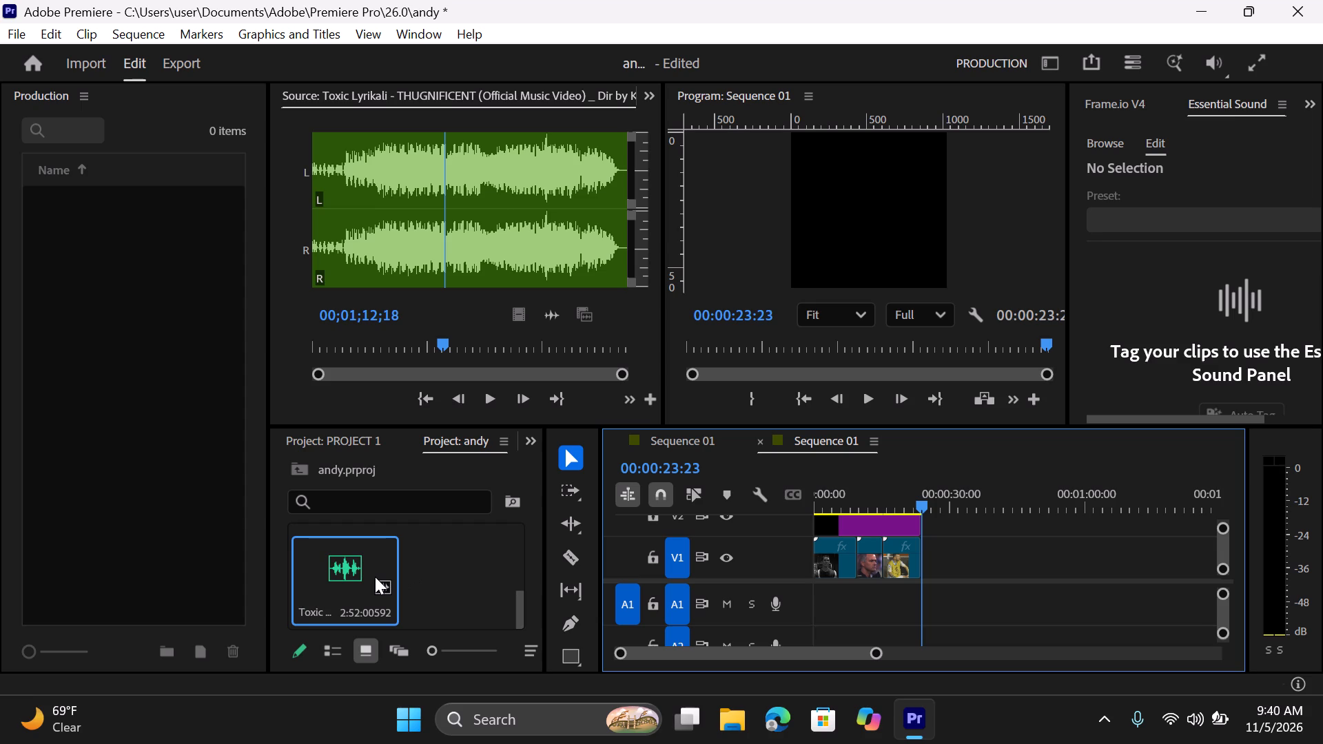
Place the THUGNIFICENT song from the project items on track A1, aligned with the start of the meme sequence.
left_click_drag(375, 577, 861, 592)
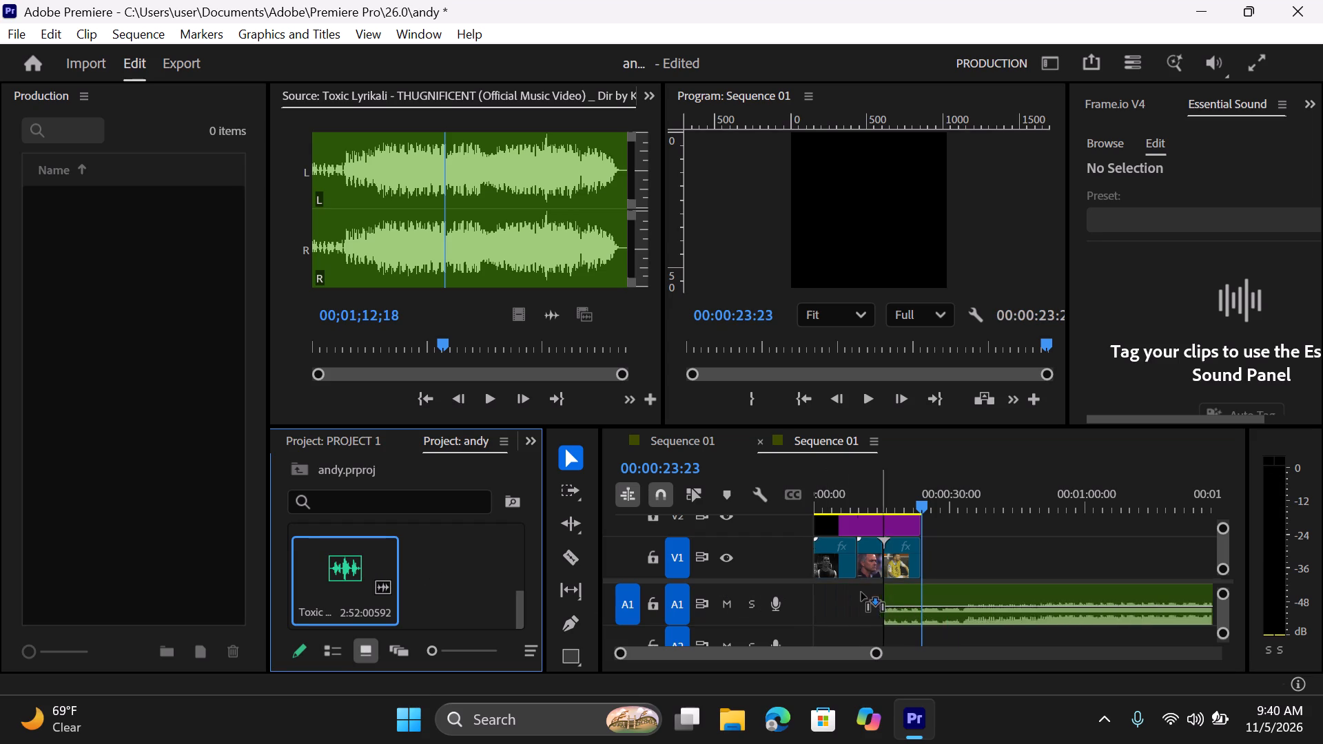
left_click_drag(861, 592, 814, 601)
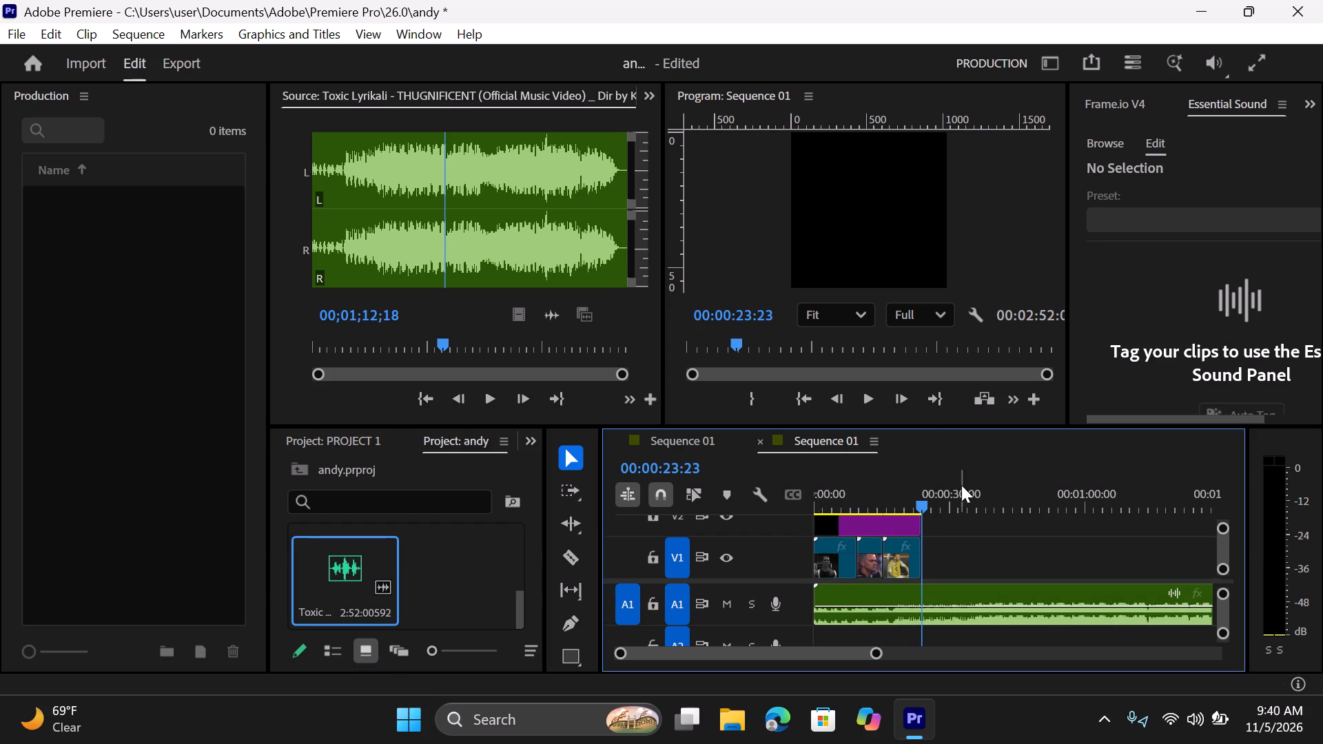
Play through the song and add sequence markers at about 0:46, 0:56 and 1:07.
left_click(865, 395)
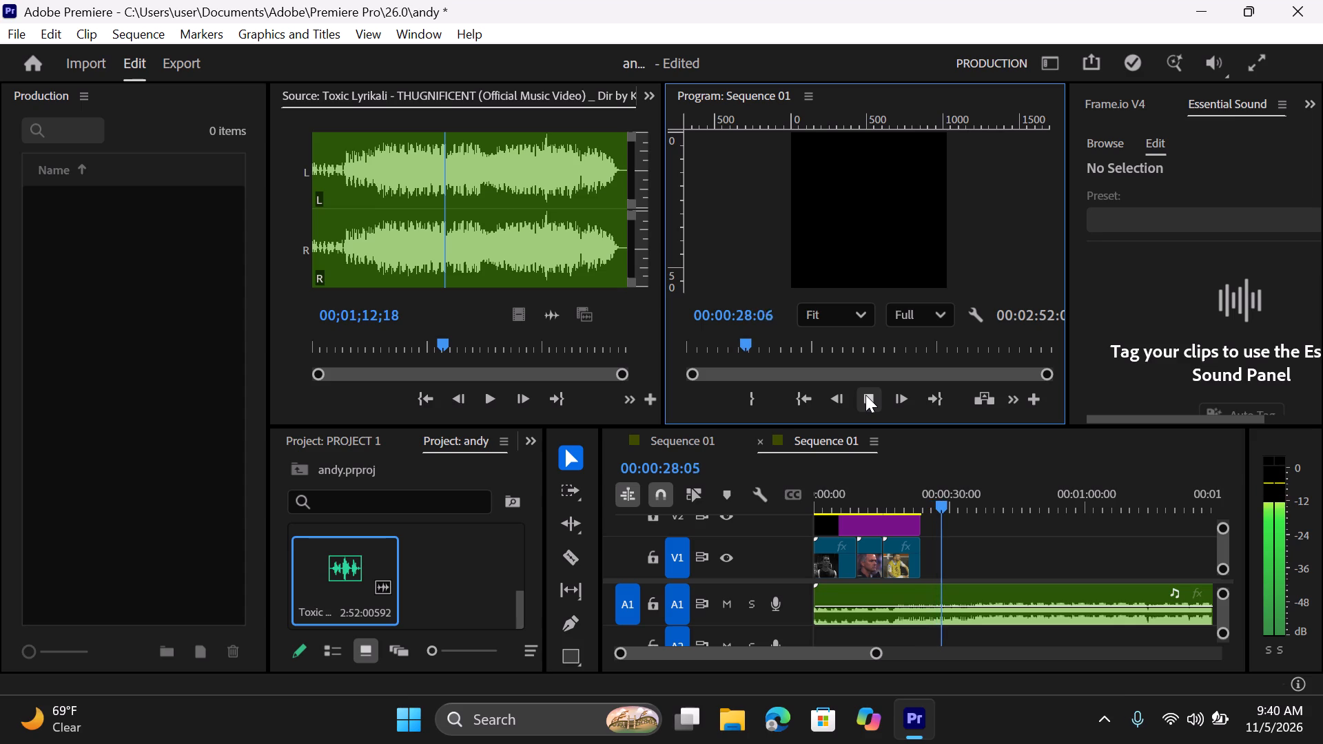
left_click(865, 395)
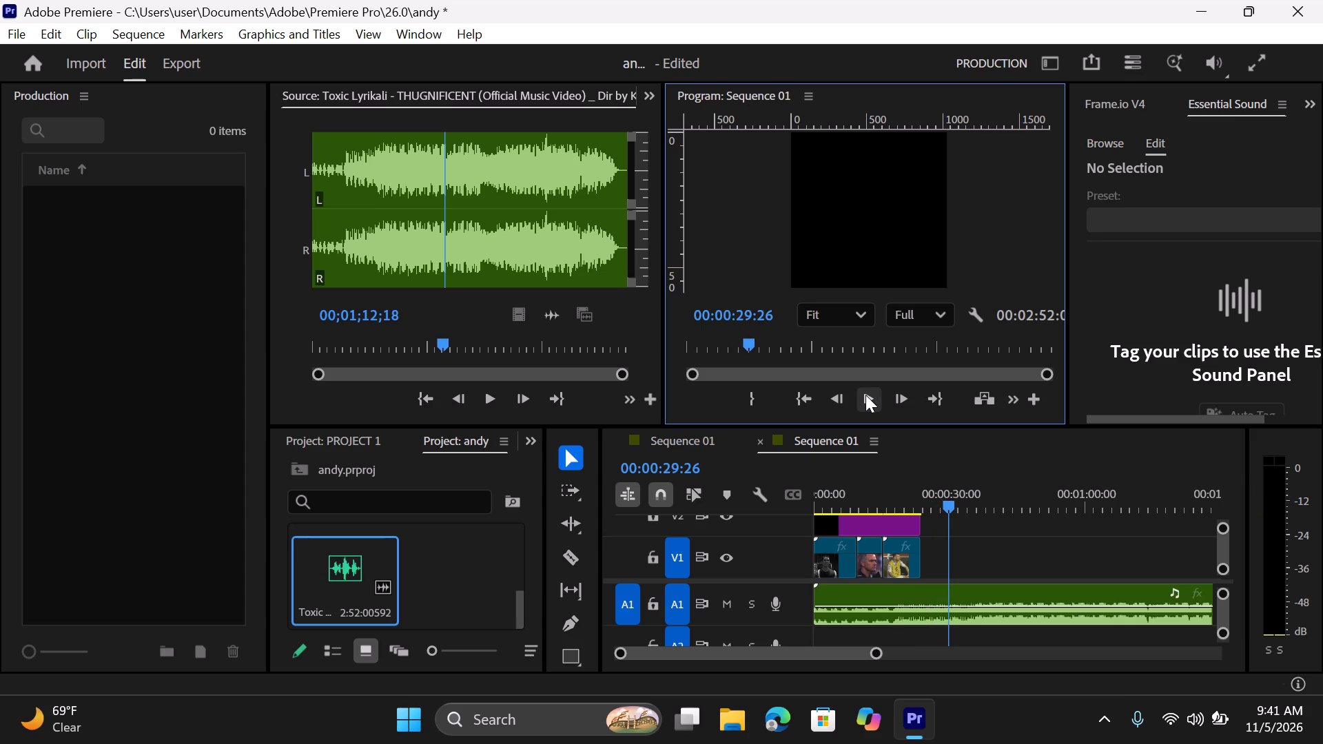
left_click(865, 395)
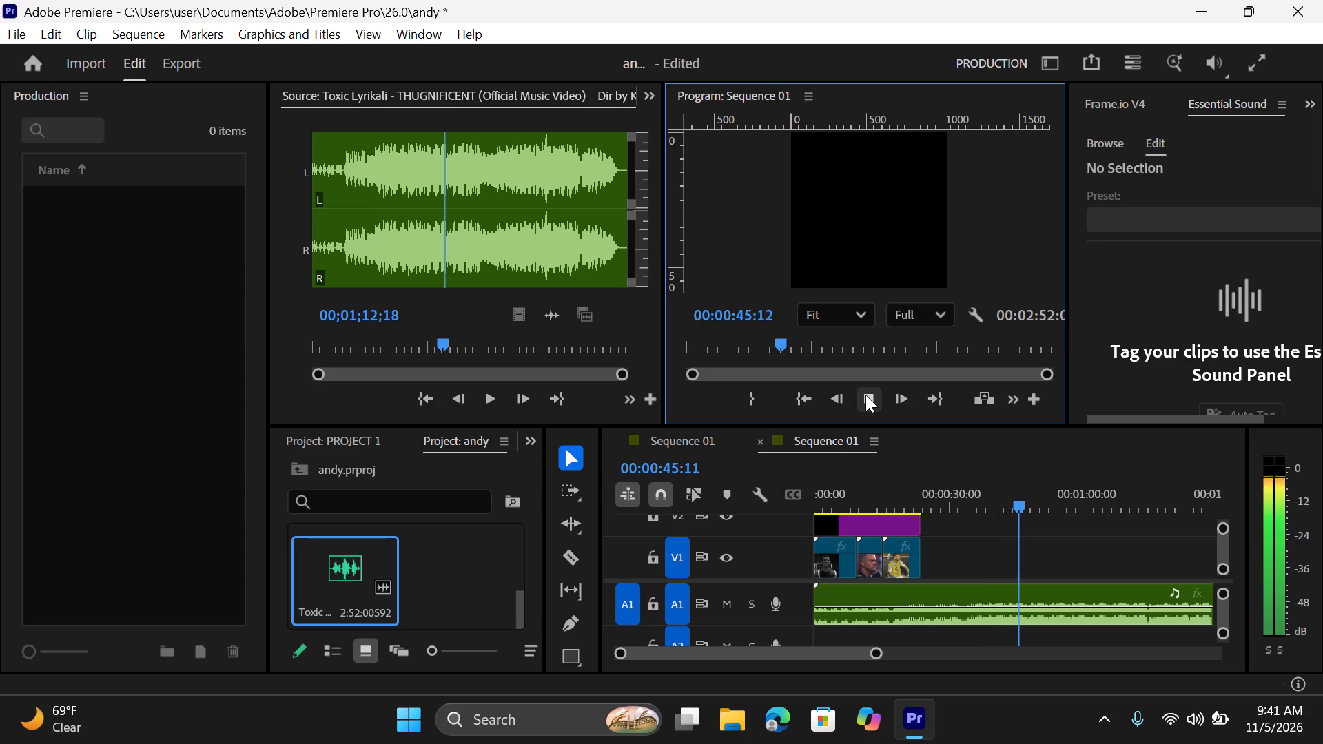
key("m")
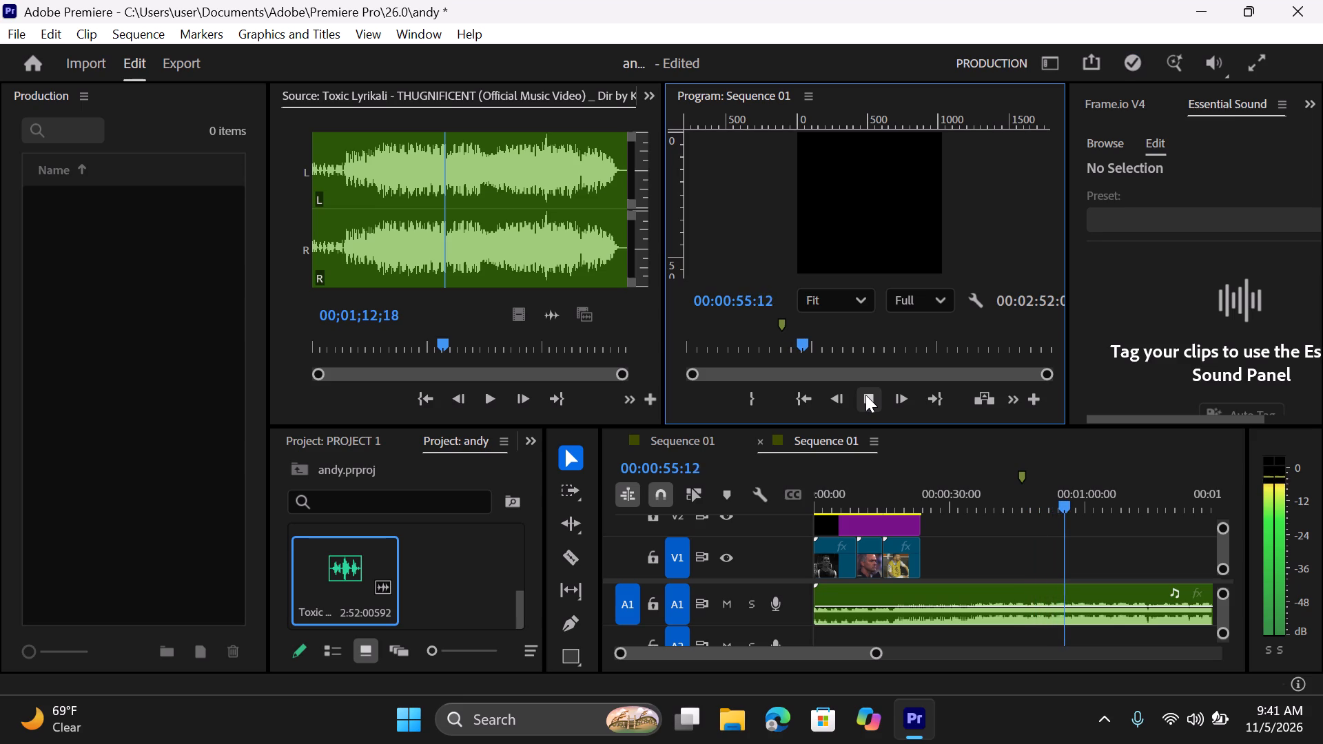
key("m")
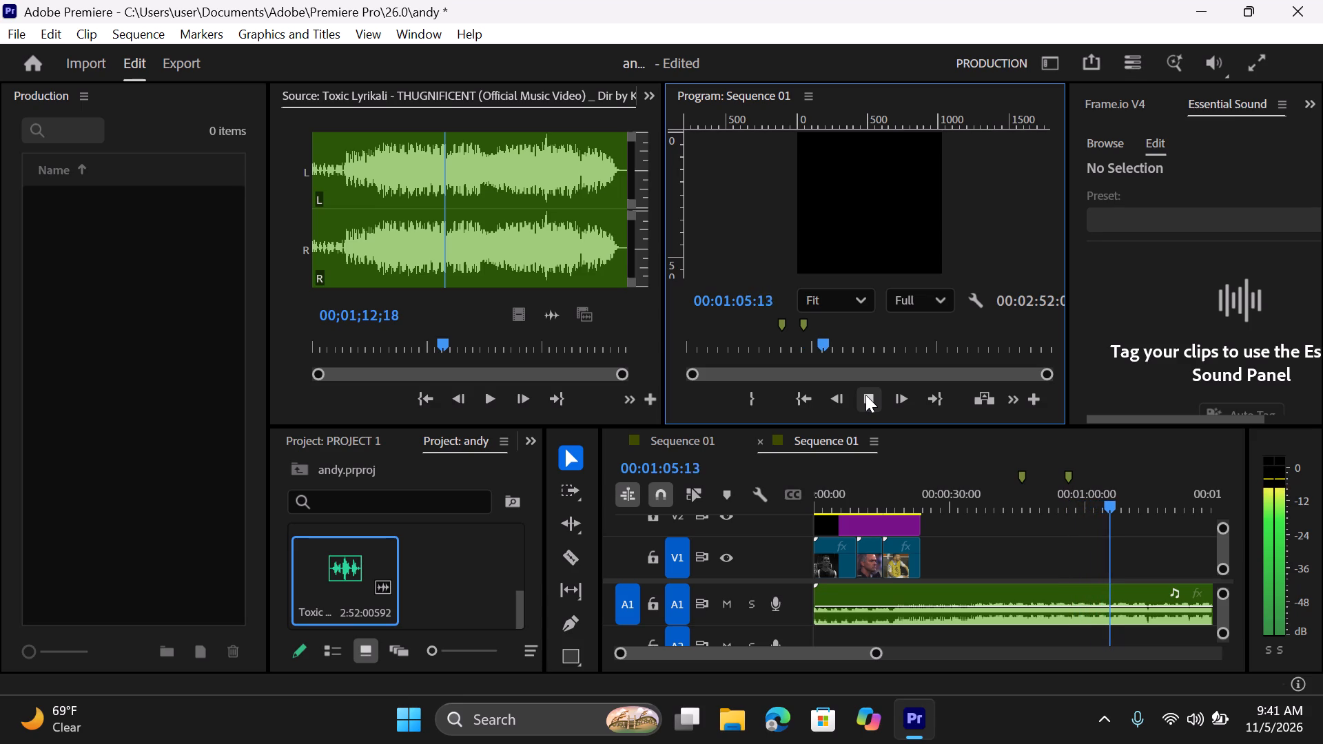
key("m")
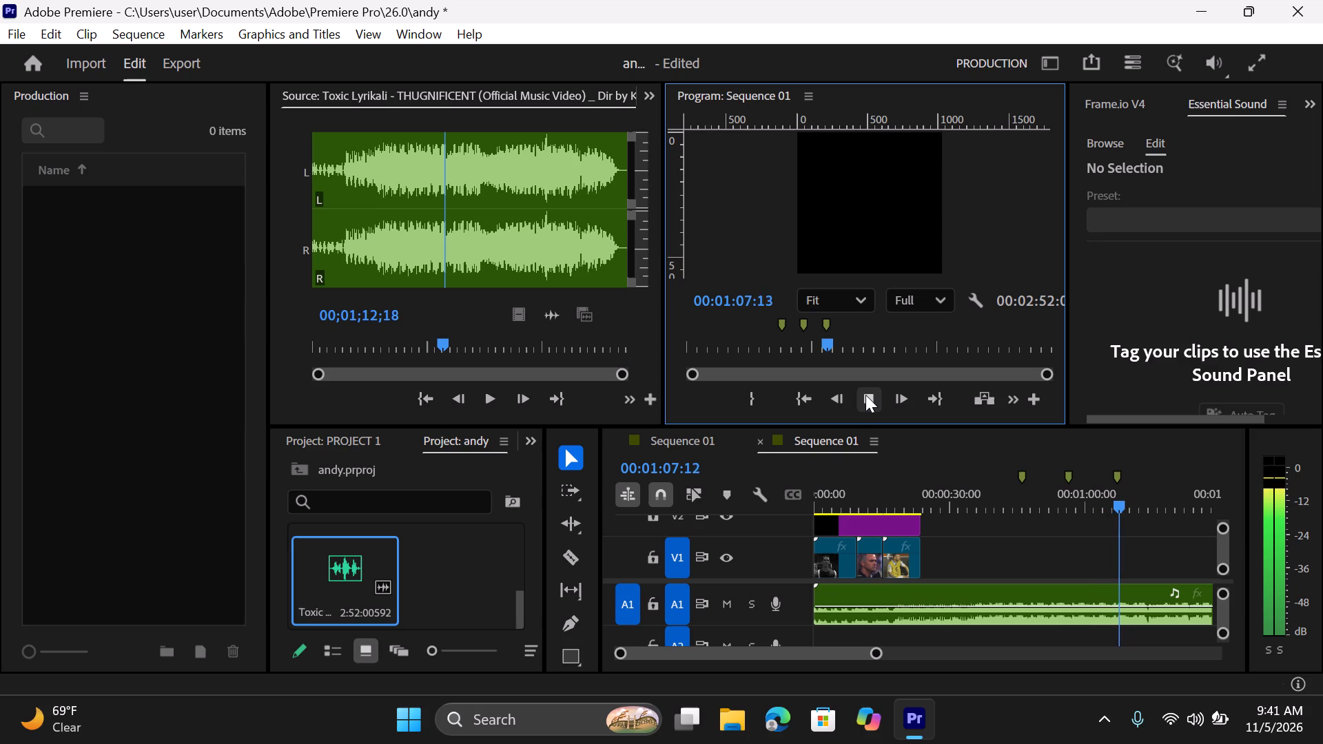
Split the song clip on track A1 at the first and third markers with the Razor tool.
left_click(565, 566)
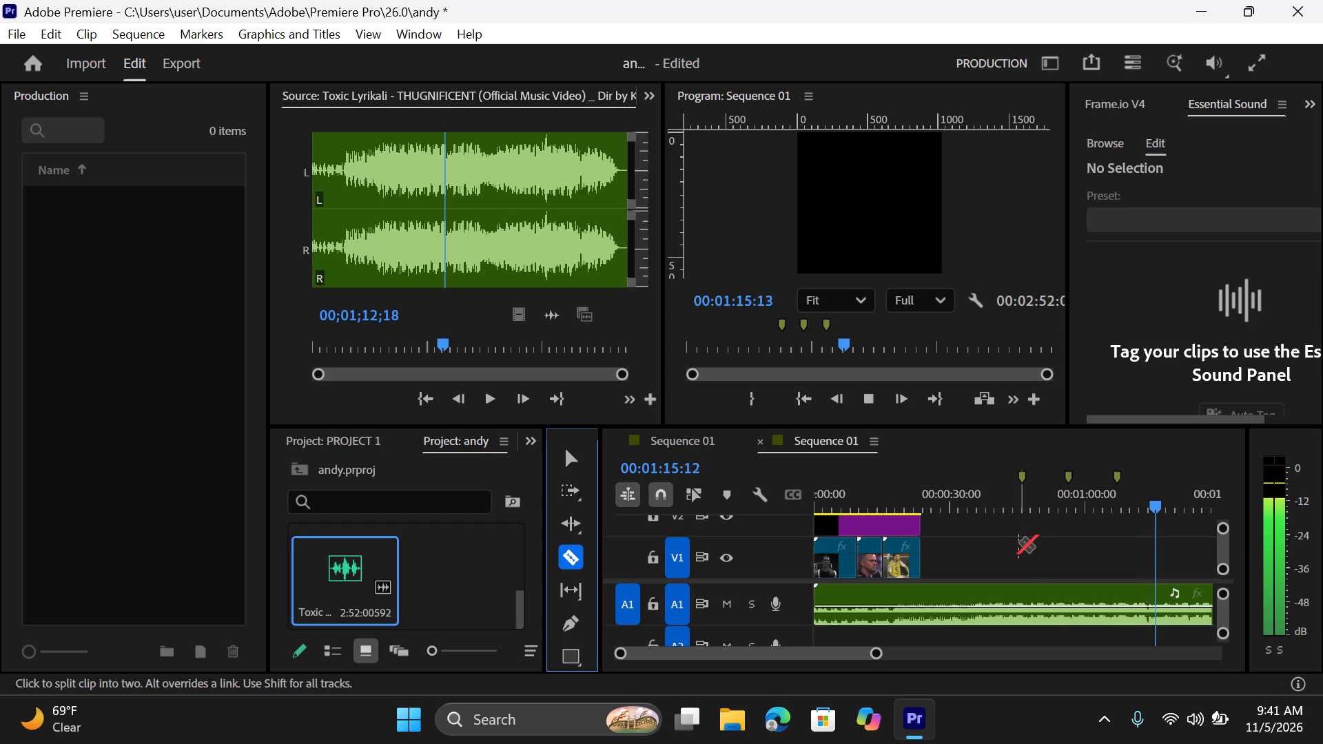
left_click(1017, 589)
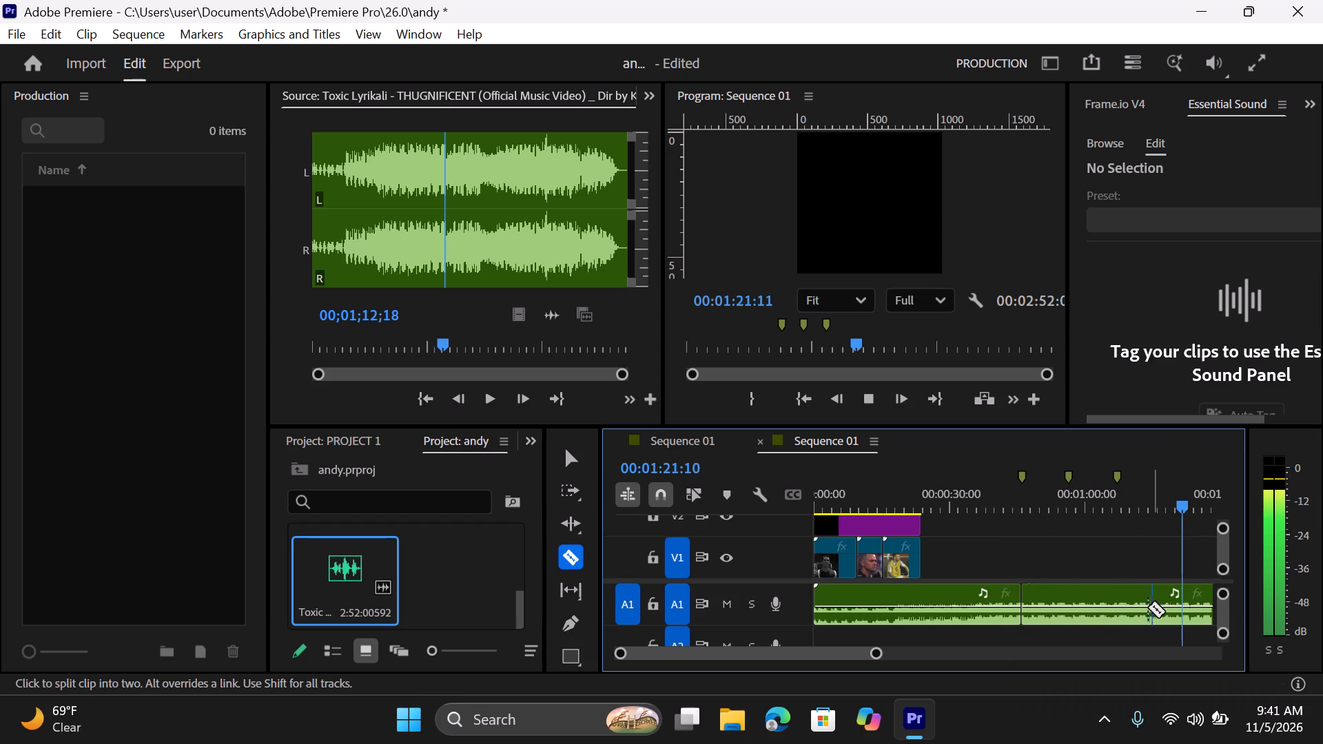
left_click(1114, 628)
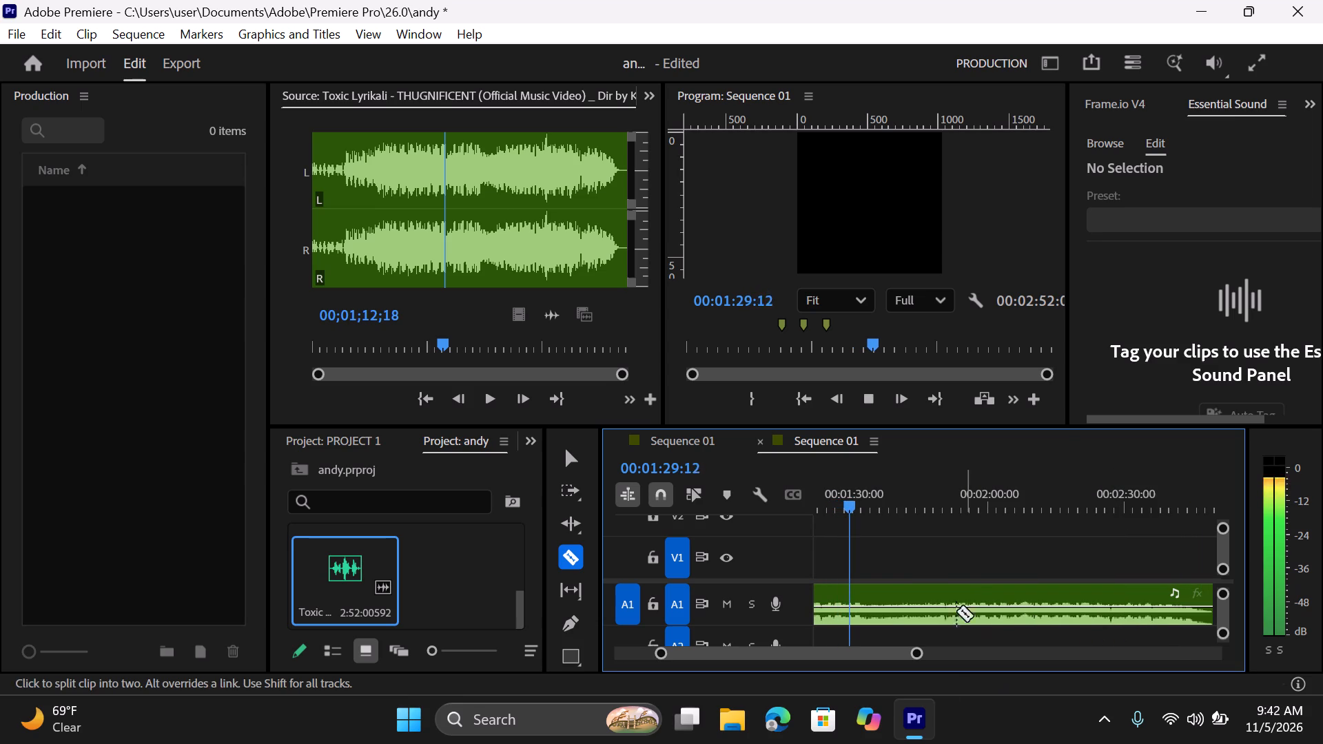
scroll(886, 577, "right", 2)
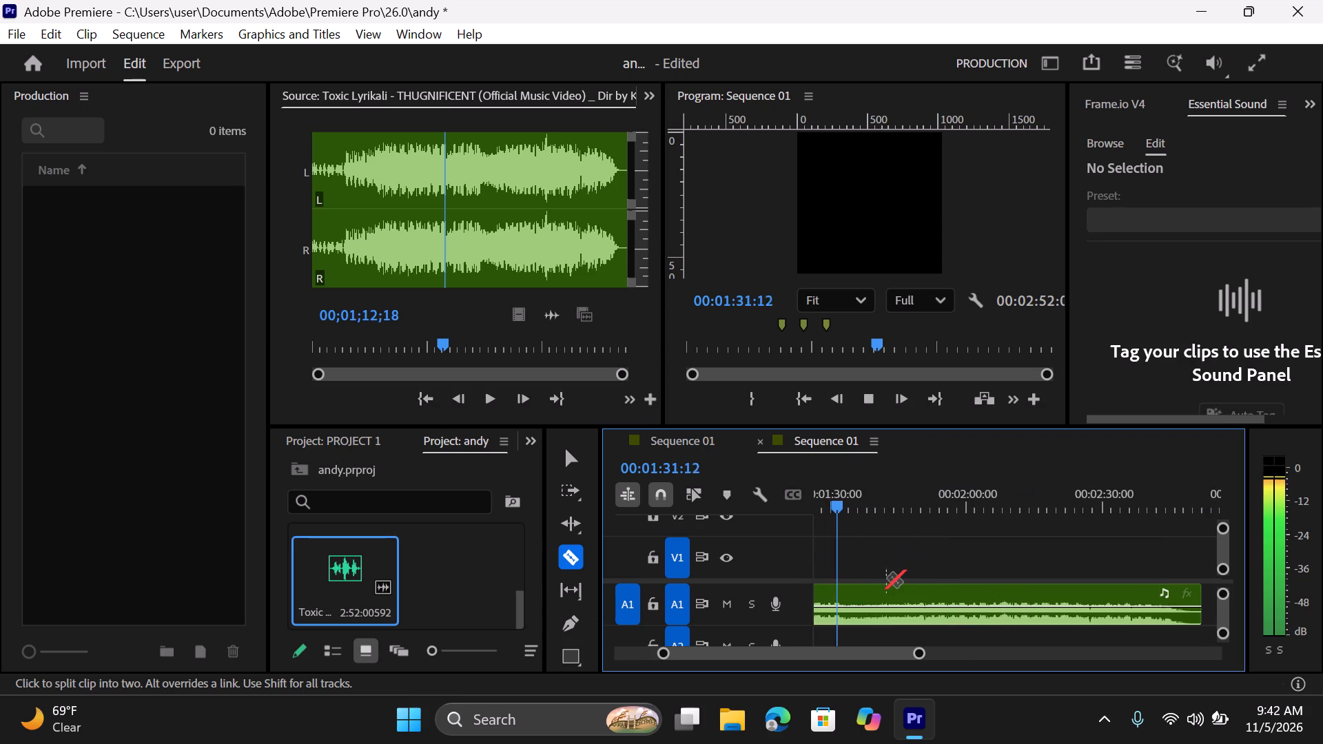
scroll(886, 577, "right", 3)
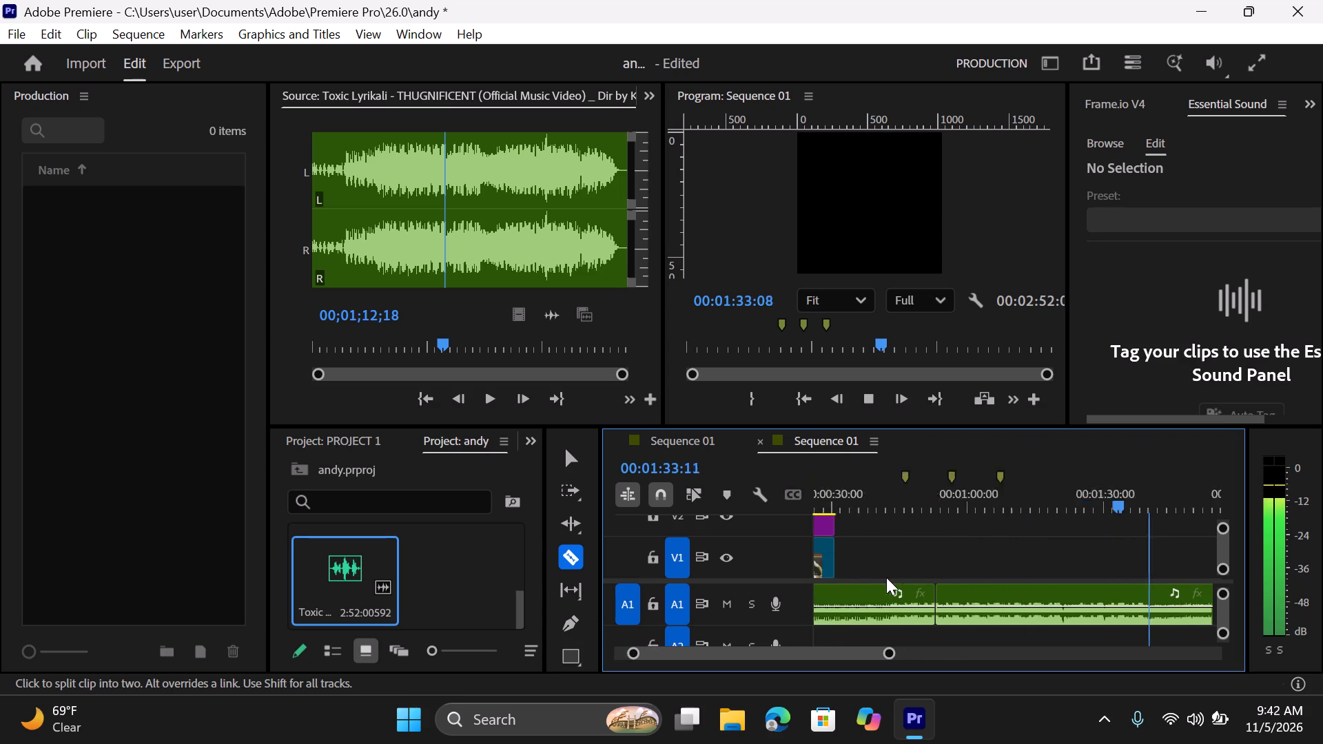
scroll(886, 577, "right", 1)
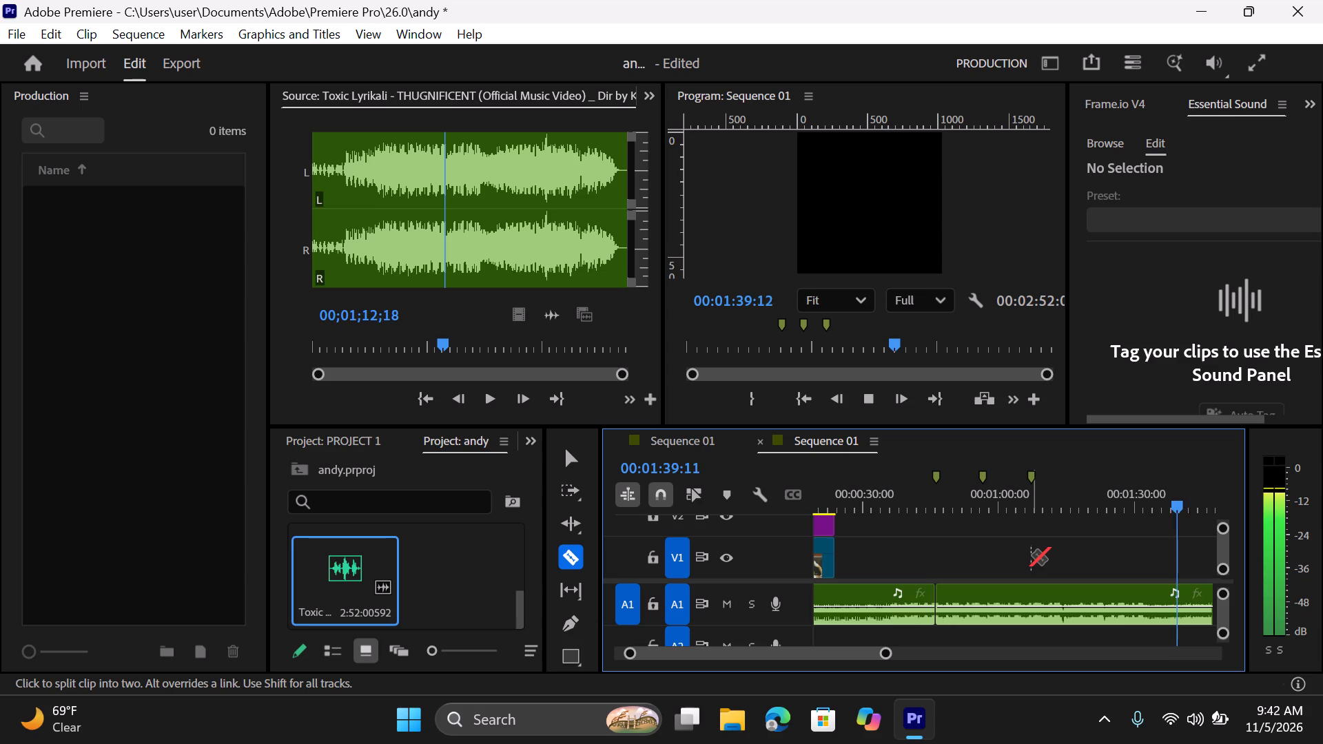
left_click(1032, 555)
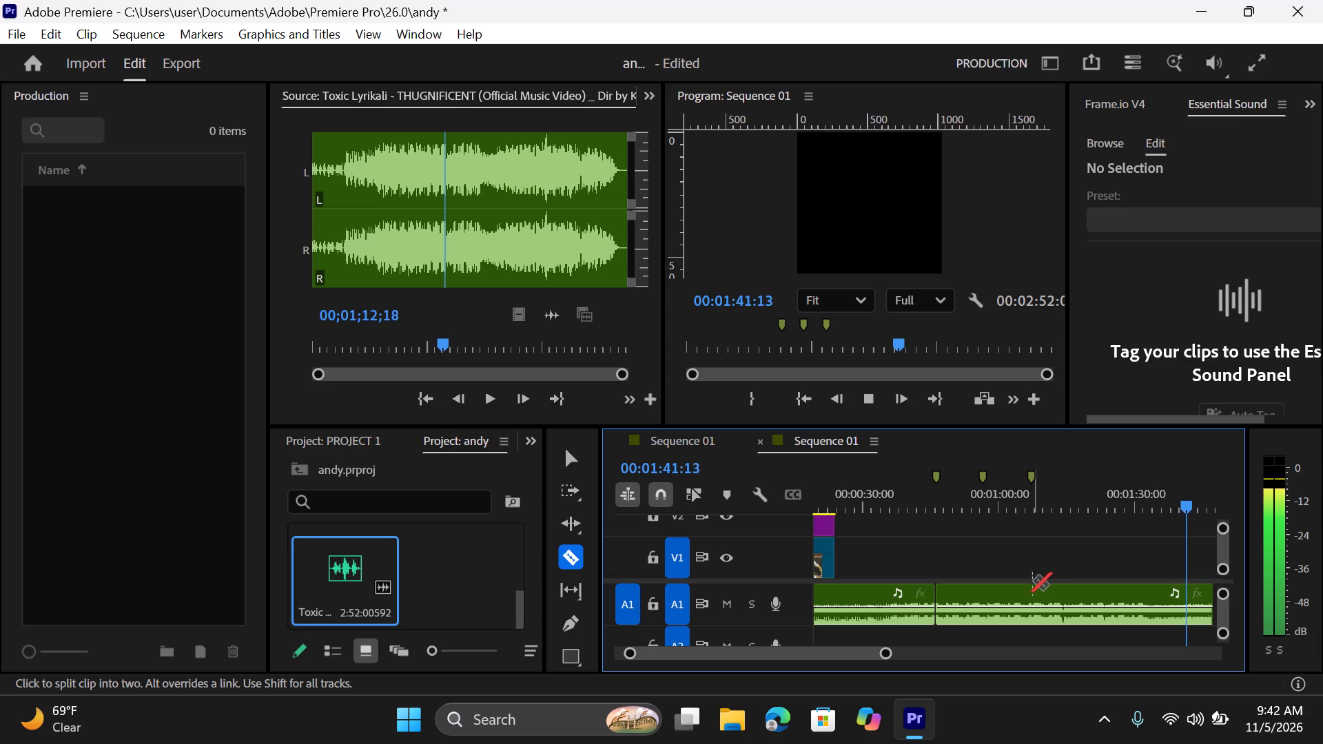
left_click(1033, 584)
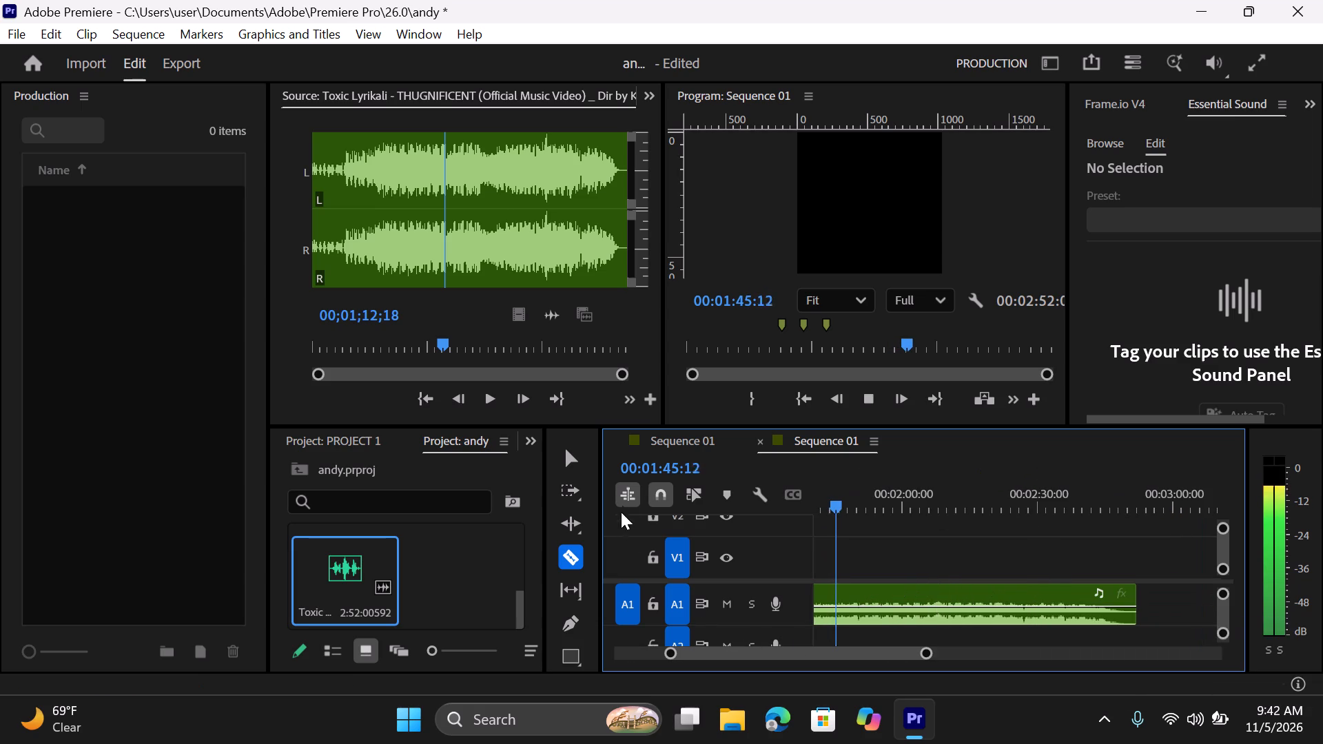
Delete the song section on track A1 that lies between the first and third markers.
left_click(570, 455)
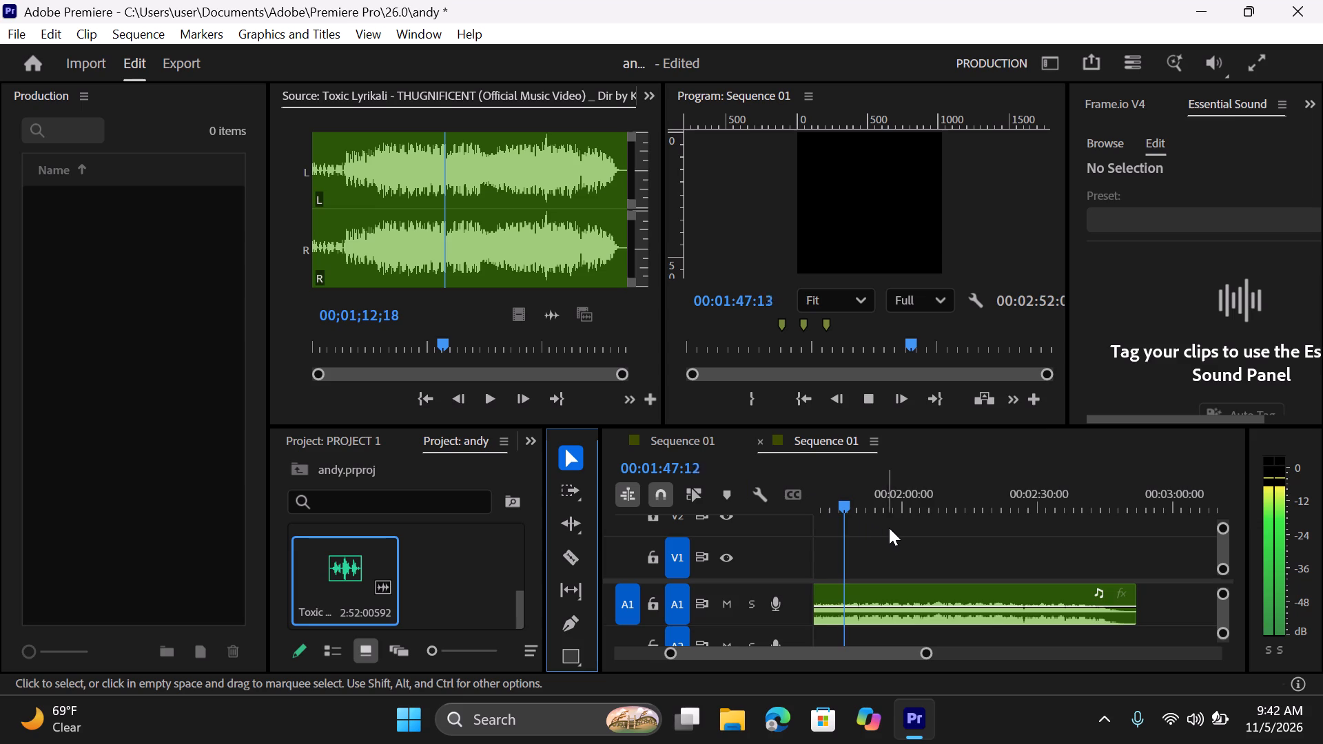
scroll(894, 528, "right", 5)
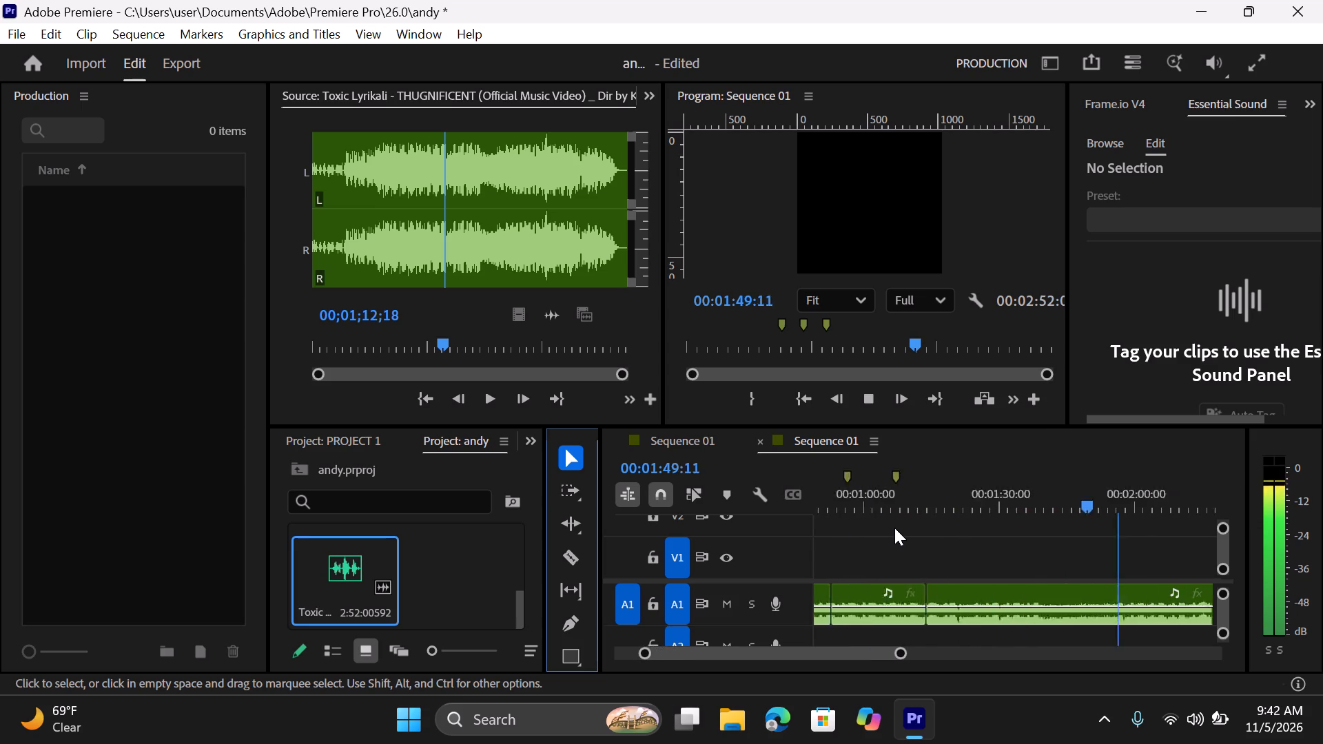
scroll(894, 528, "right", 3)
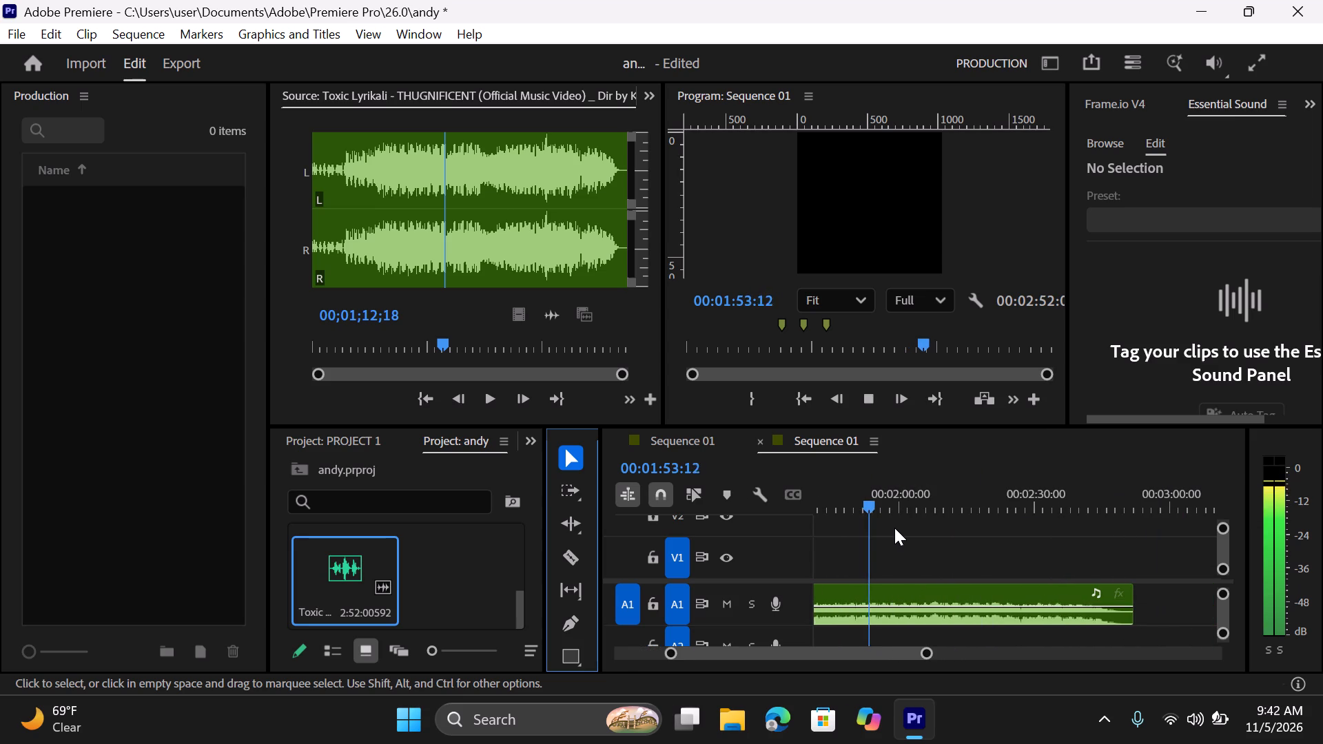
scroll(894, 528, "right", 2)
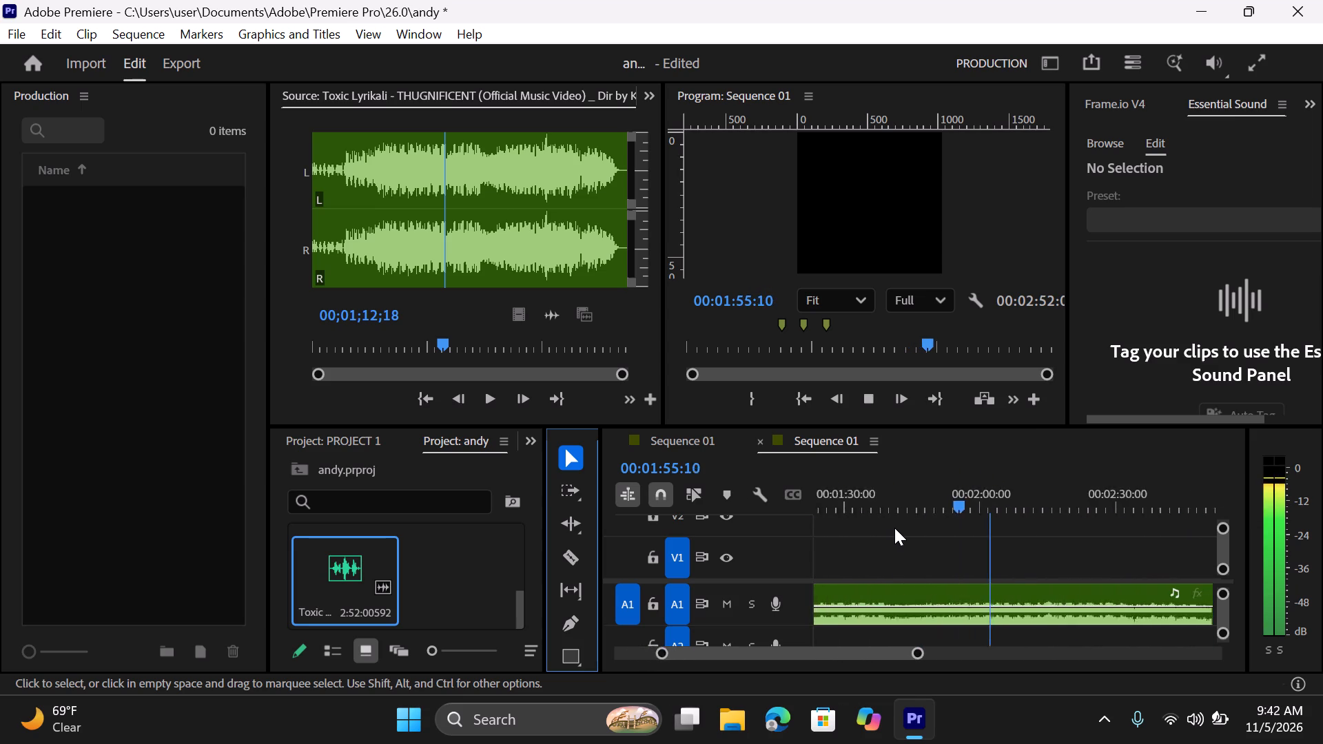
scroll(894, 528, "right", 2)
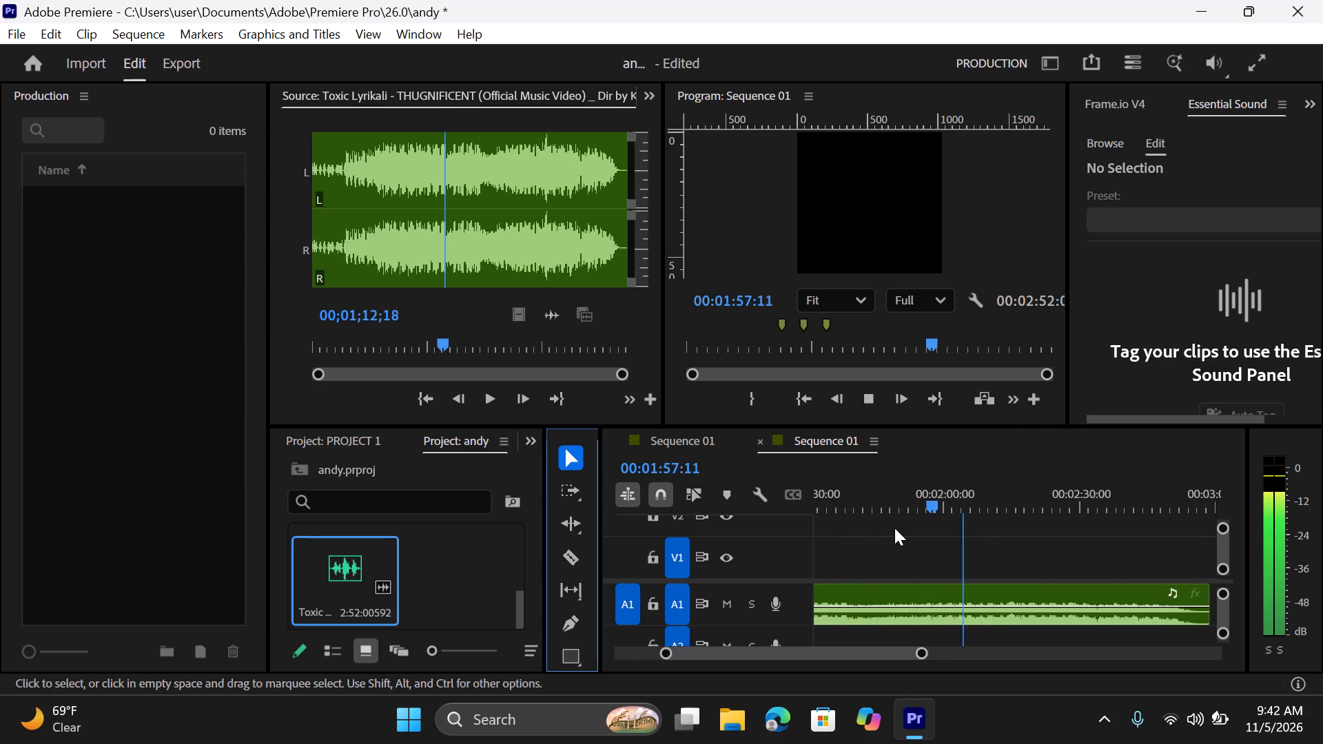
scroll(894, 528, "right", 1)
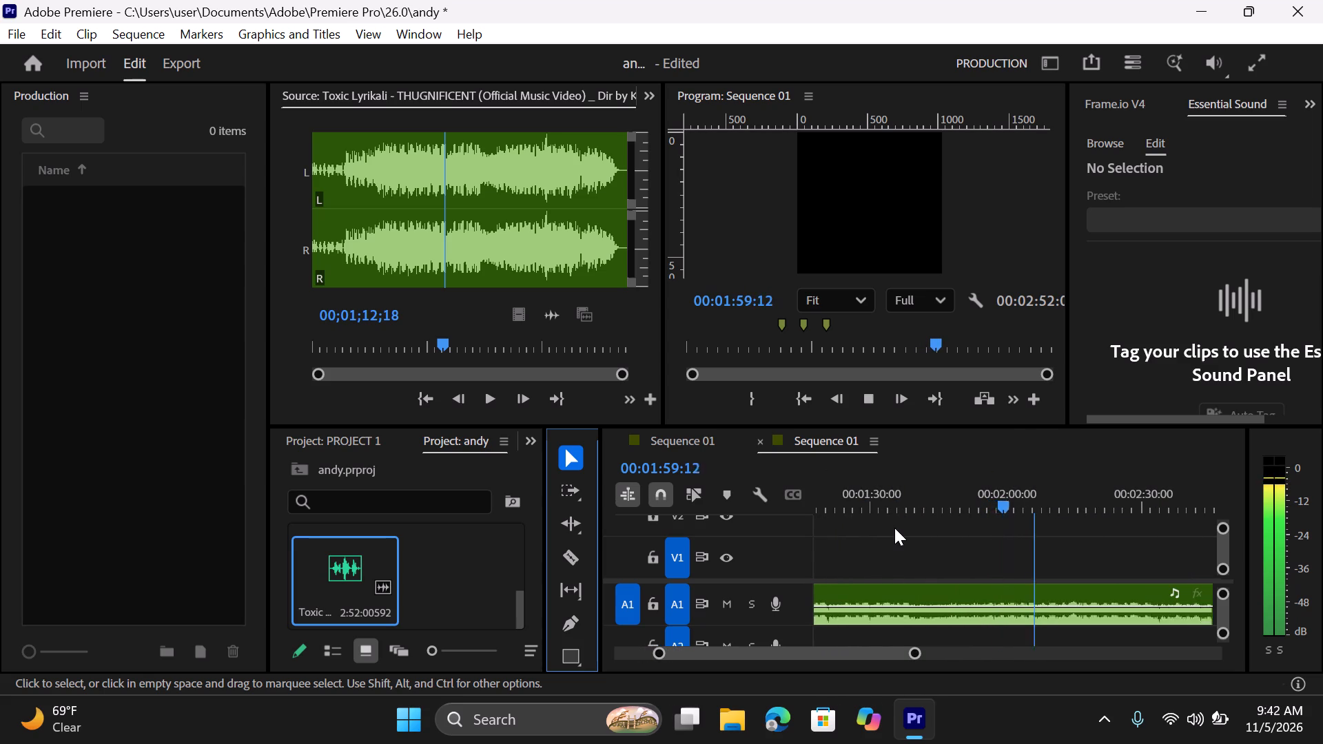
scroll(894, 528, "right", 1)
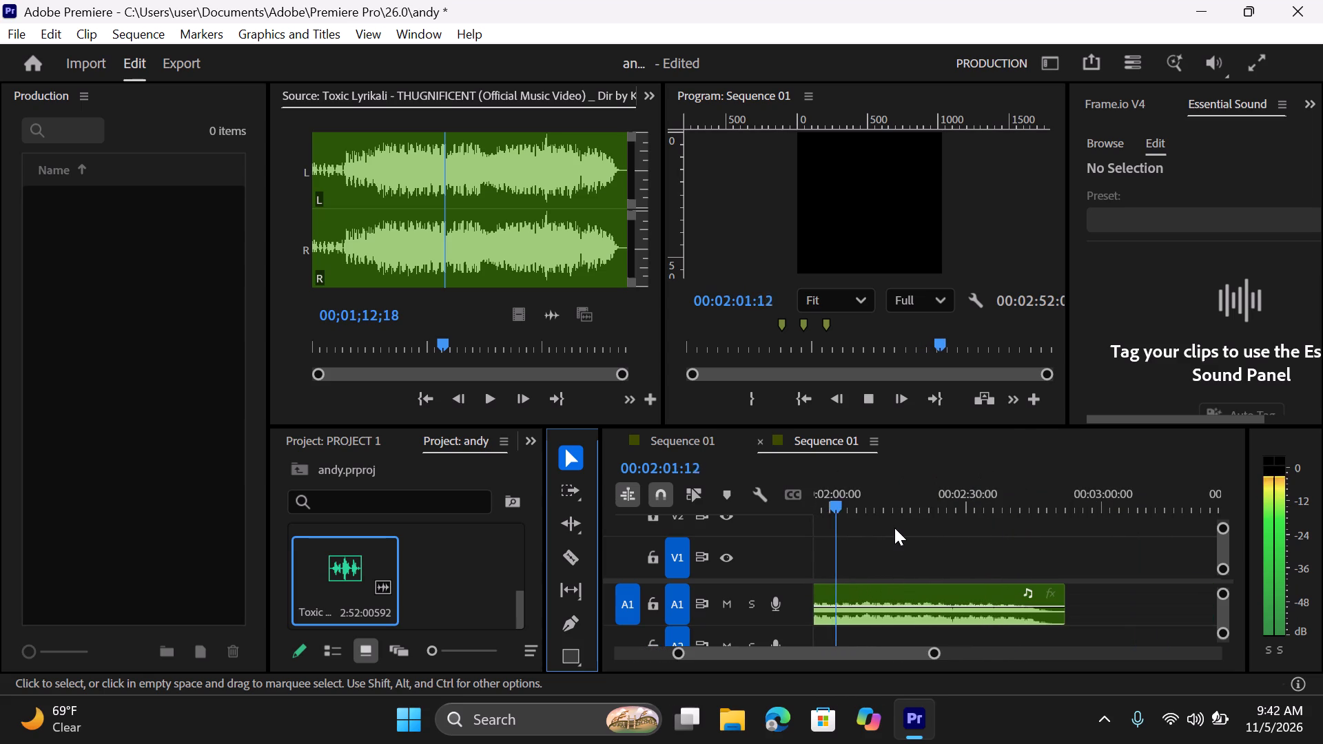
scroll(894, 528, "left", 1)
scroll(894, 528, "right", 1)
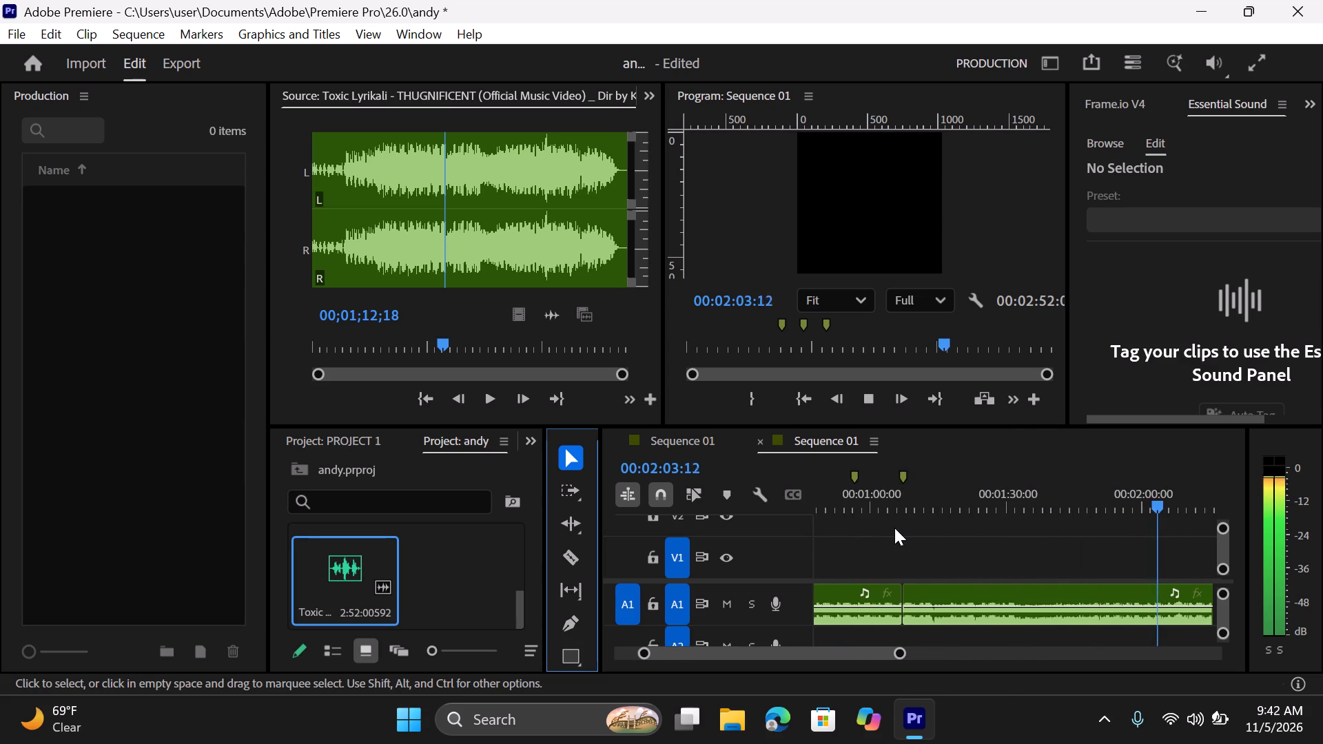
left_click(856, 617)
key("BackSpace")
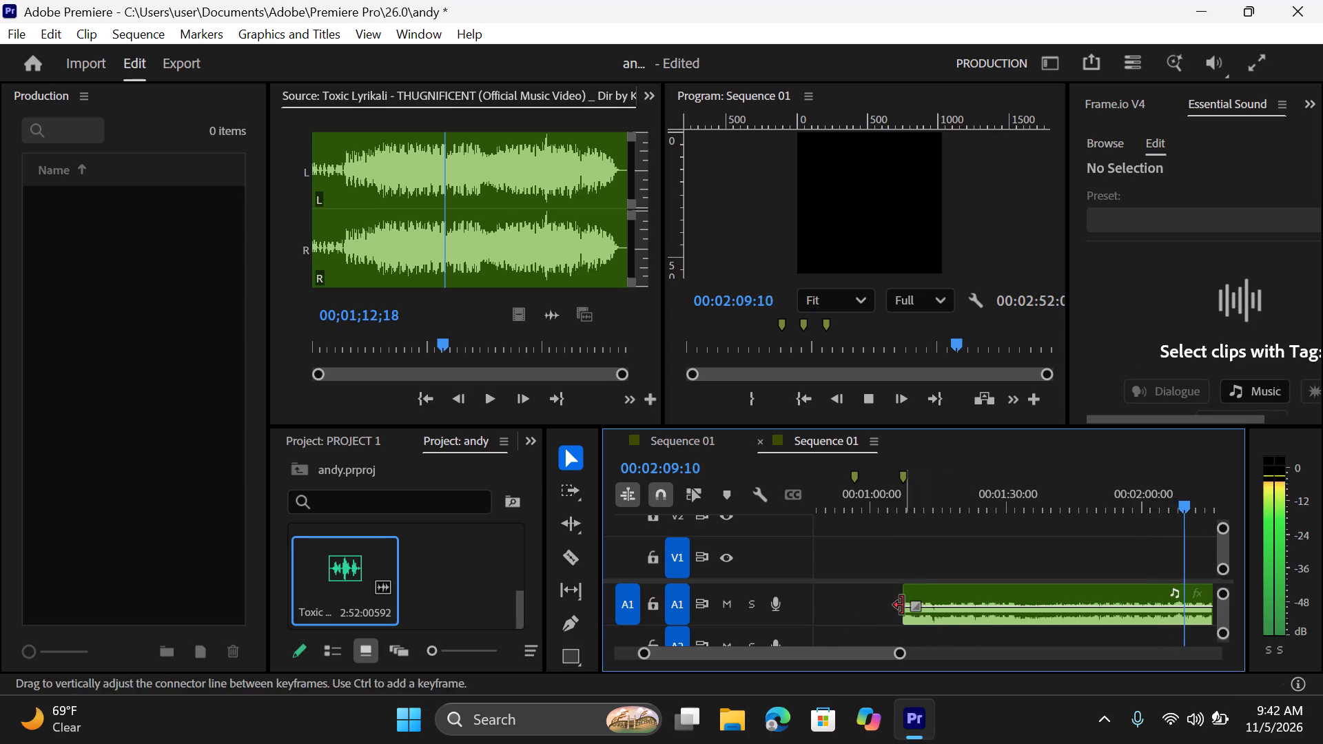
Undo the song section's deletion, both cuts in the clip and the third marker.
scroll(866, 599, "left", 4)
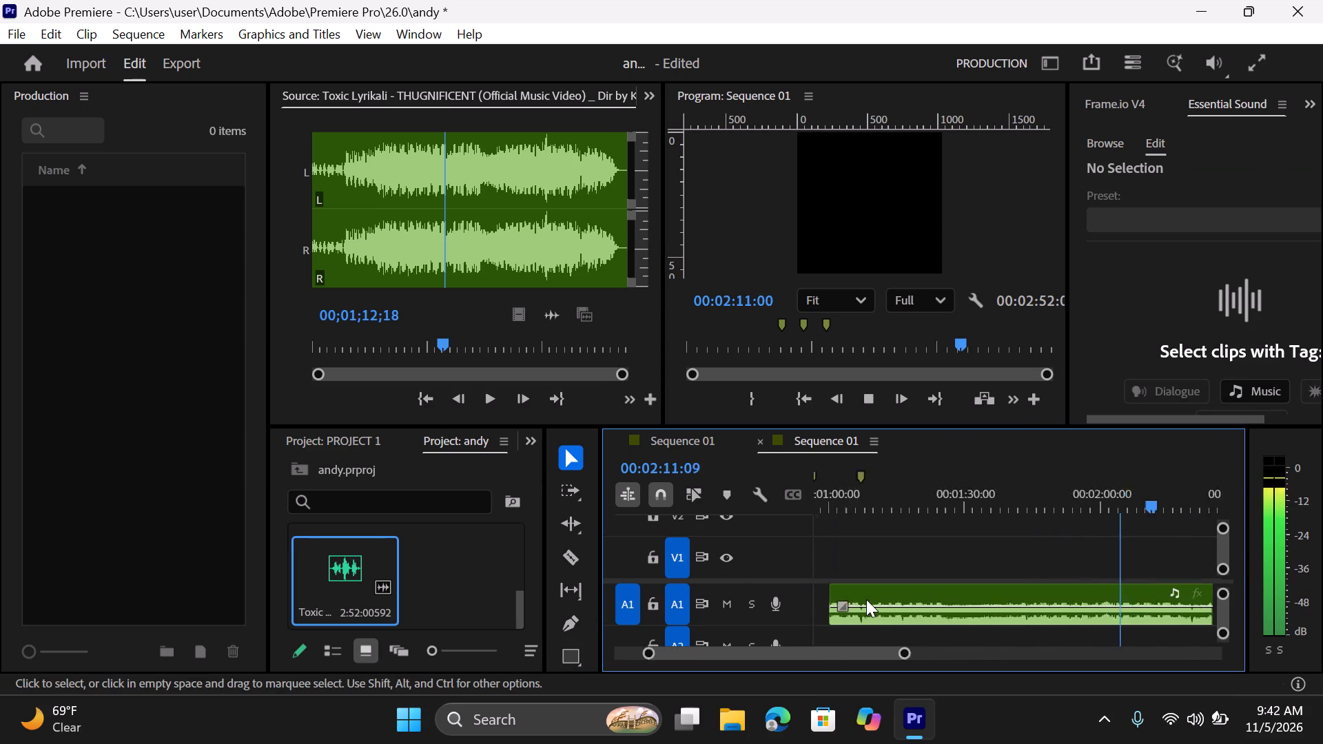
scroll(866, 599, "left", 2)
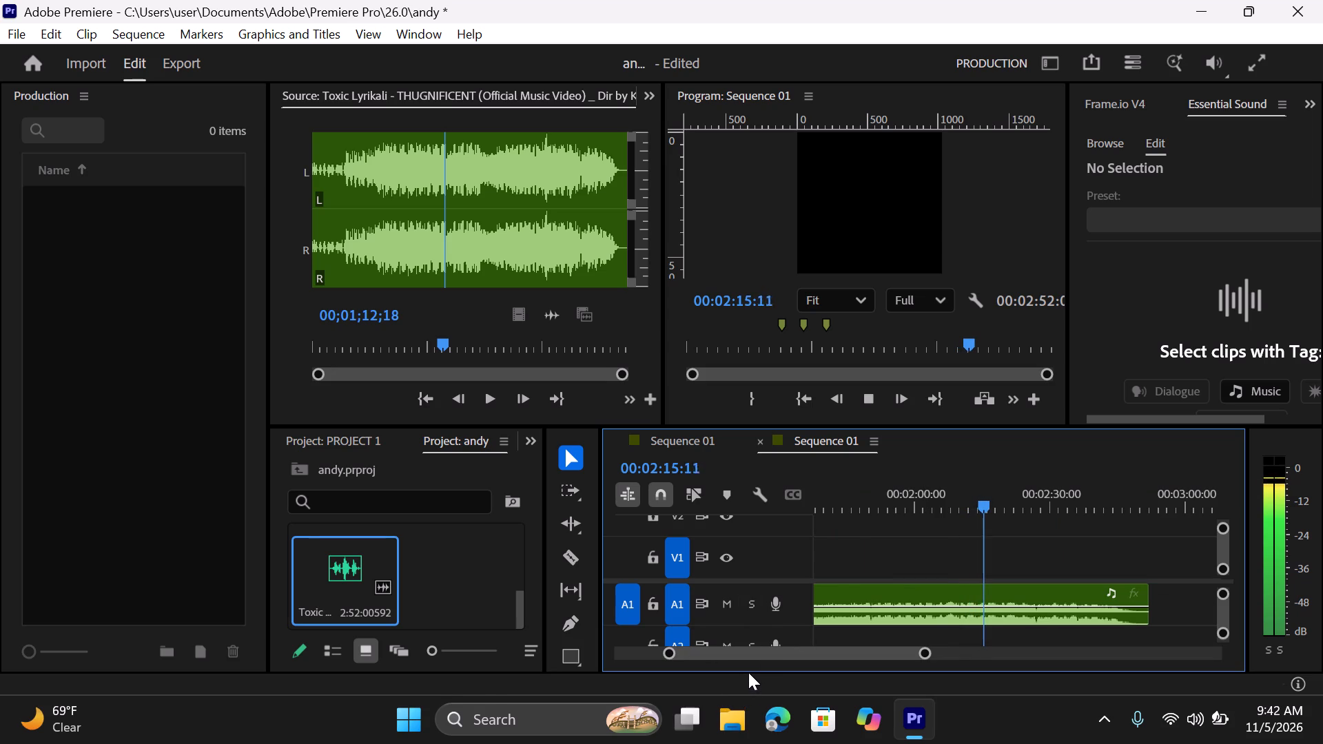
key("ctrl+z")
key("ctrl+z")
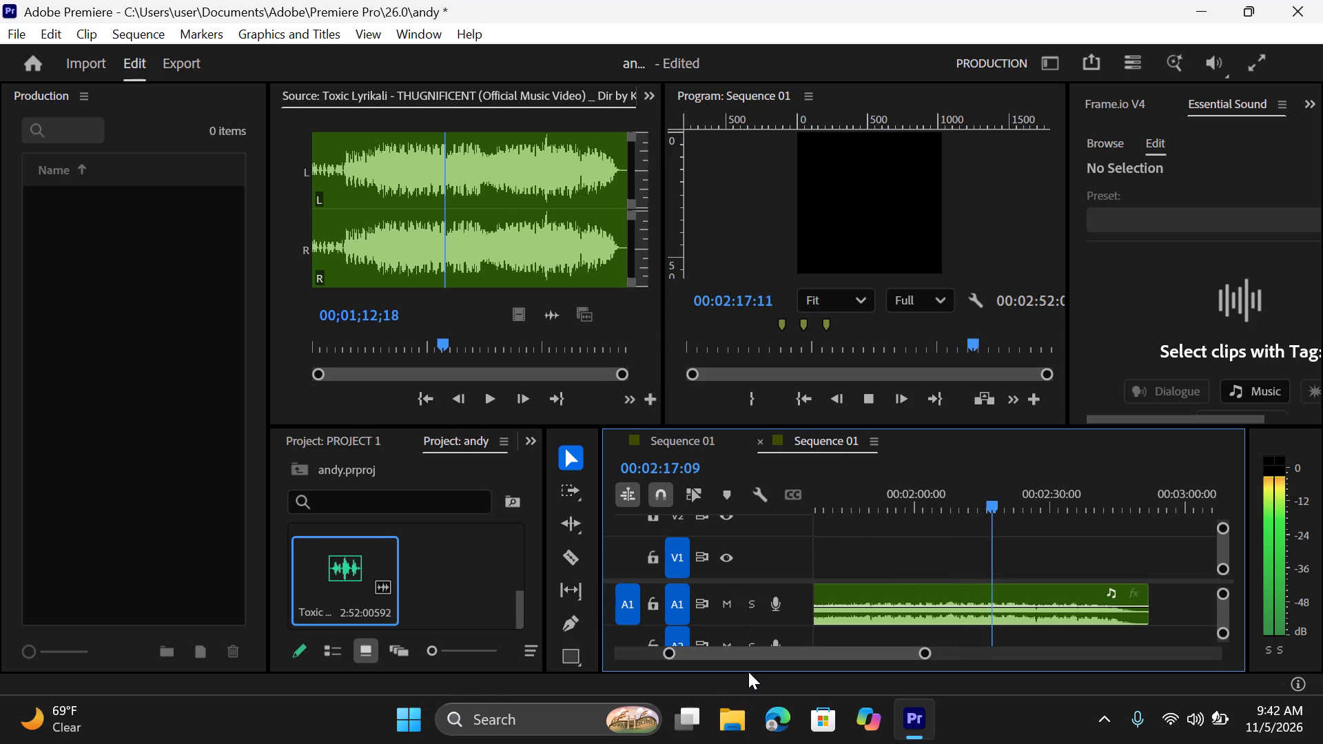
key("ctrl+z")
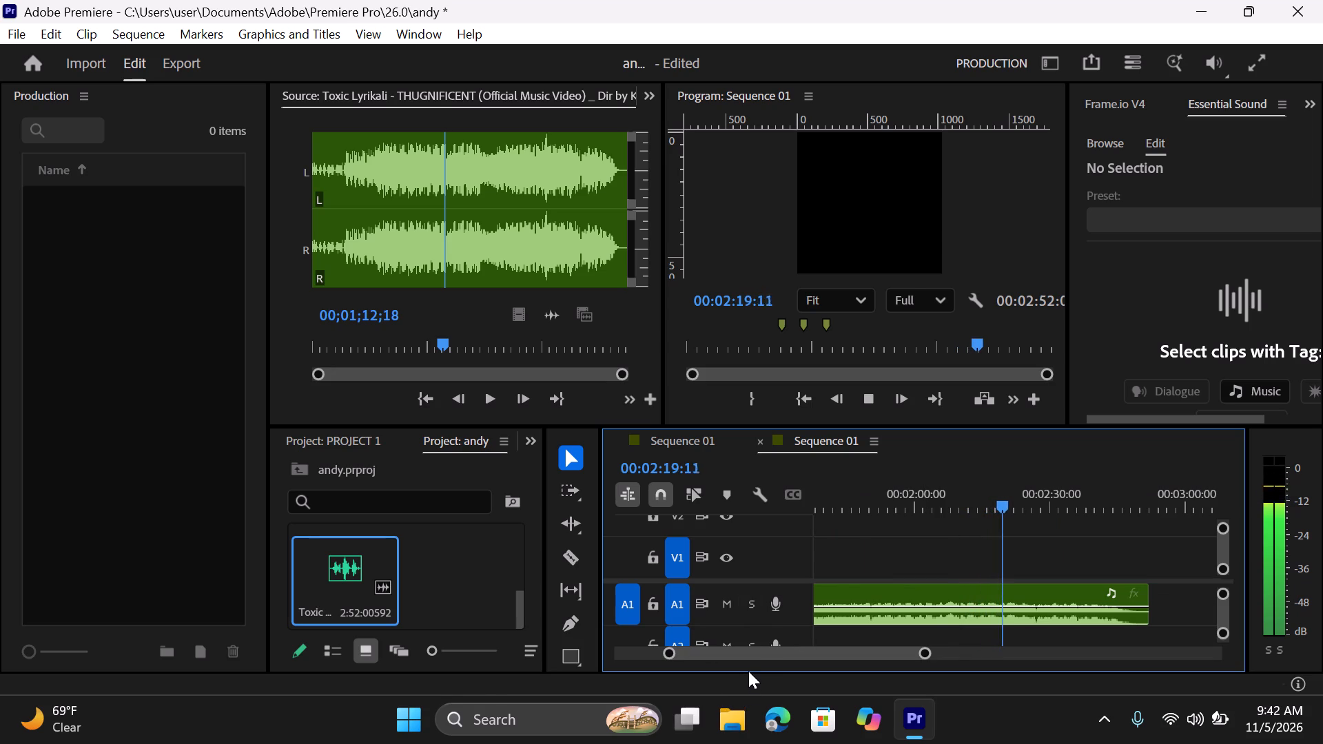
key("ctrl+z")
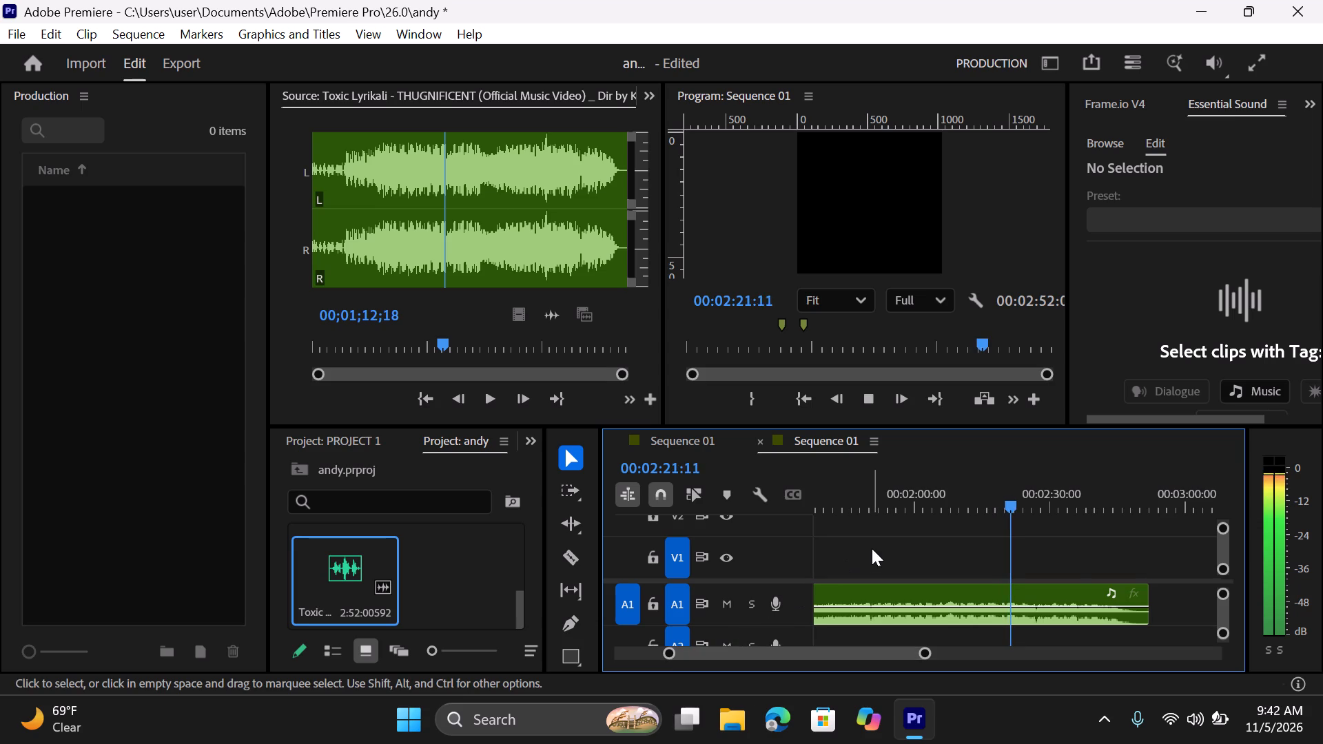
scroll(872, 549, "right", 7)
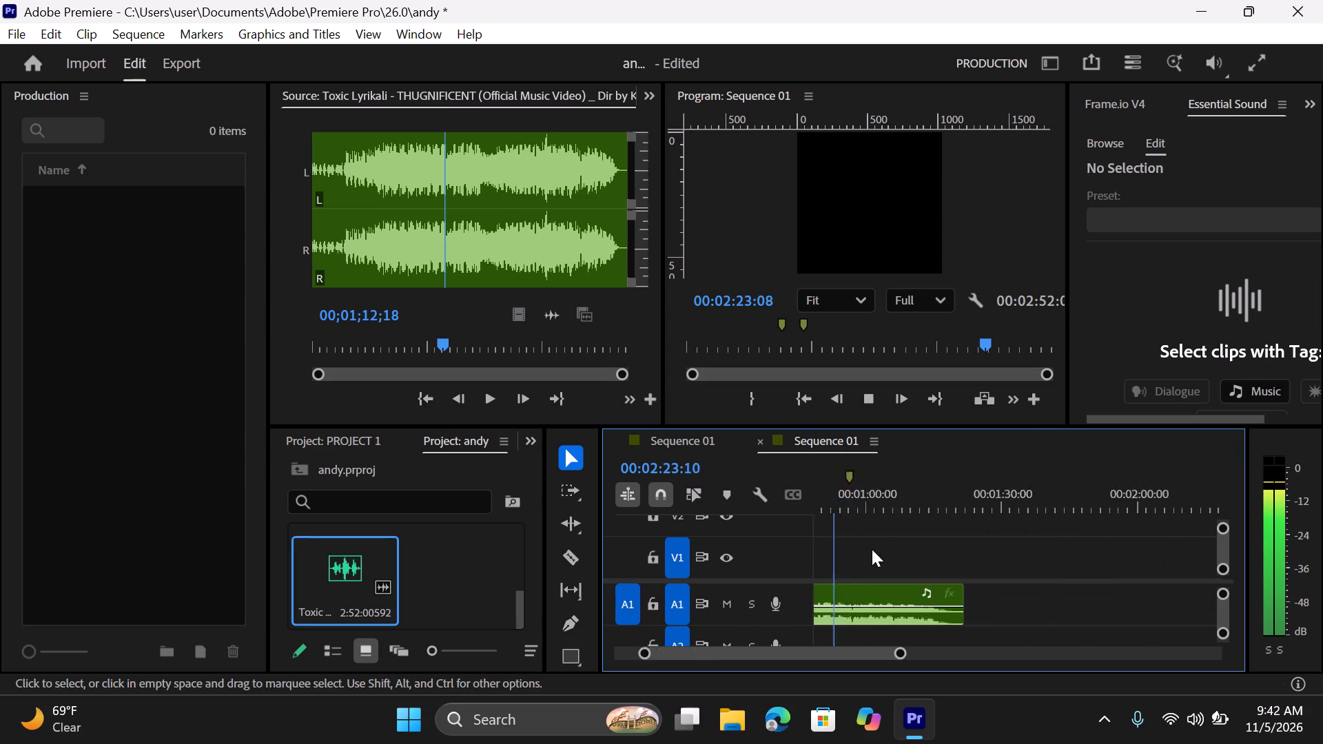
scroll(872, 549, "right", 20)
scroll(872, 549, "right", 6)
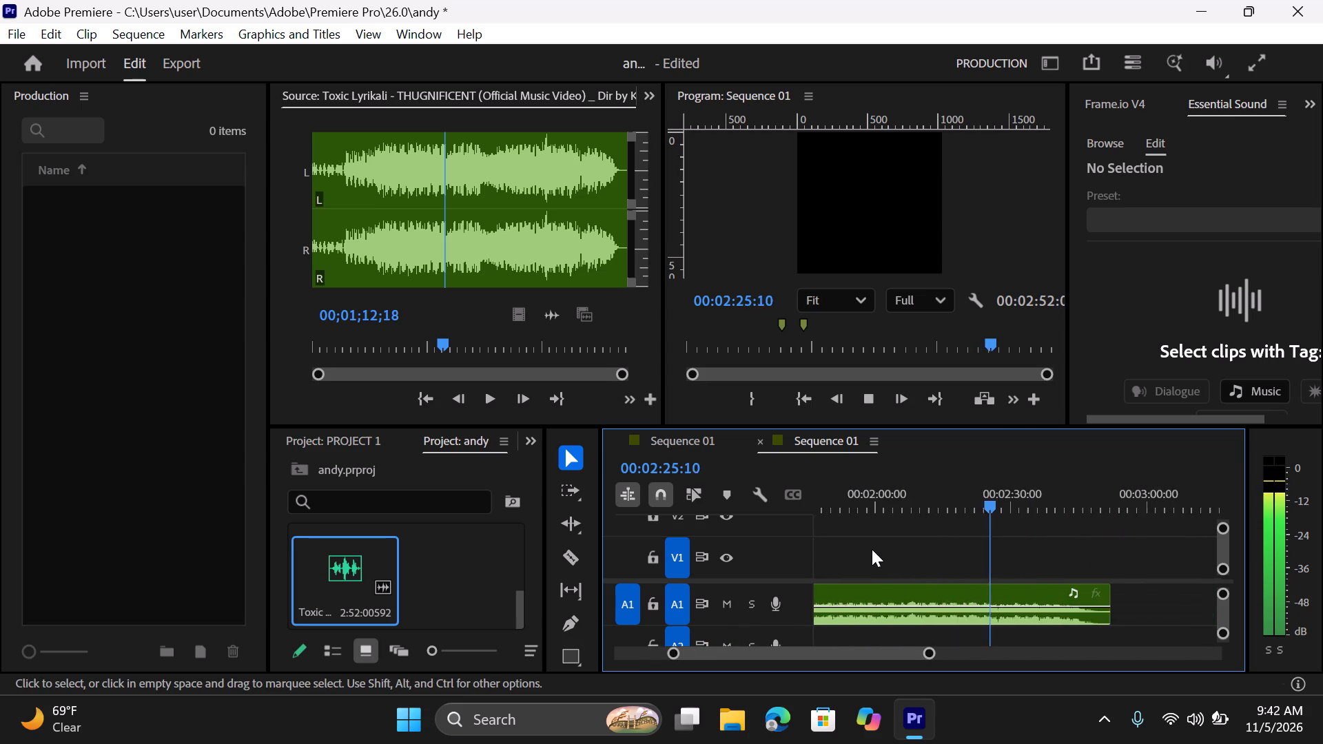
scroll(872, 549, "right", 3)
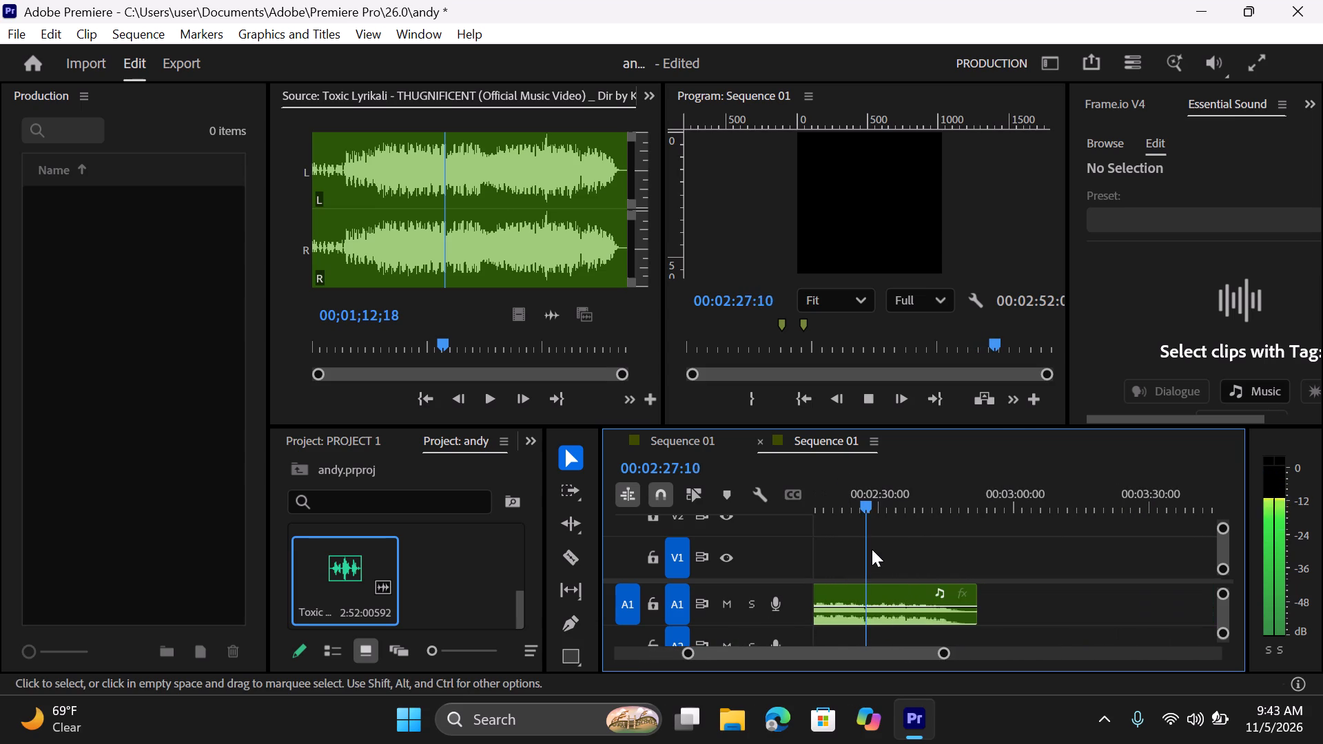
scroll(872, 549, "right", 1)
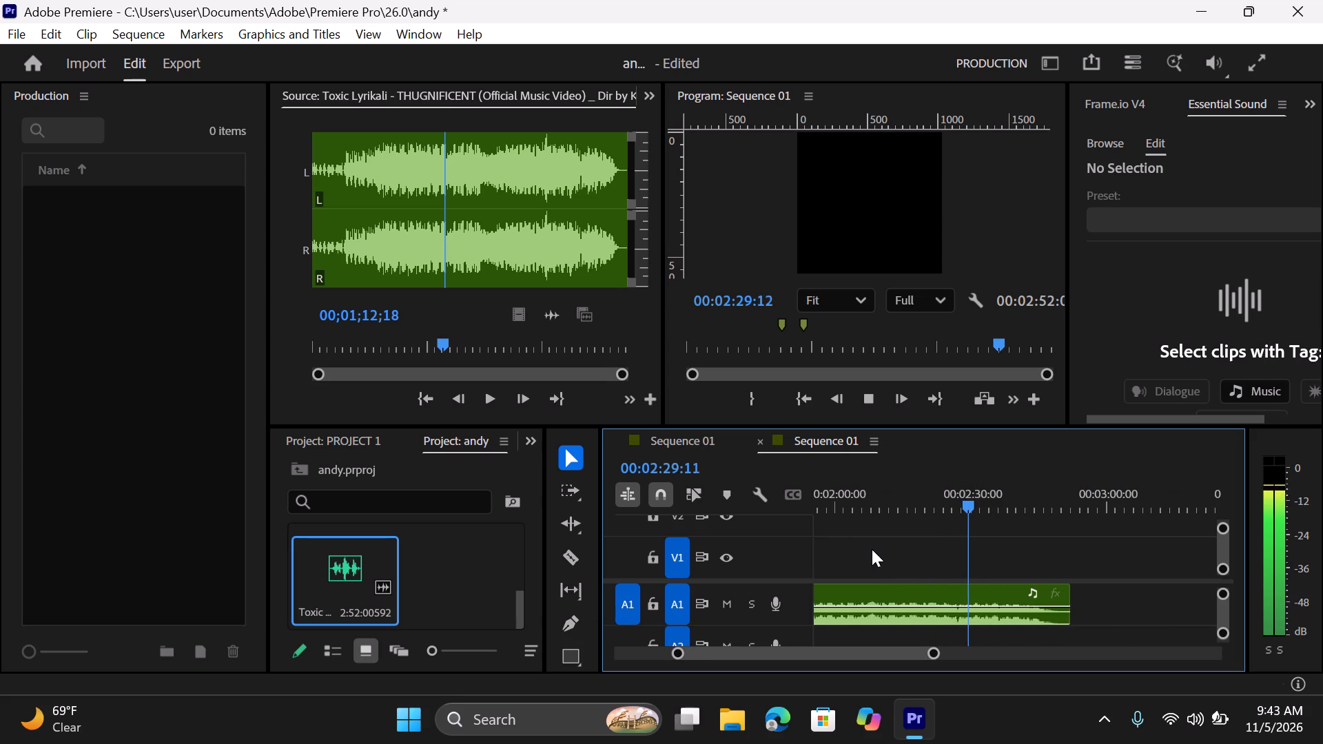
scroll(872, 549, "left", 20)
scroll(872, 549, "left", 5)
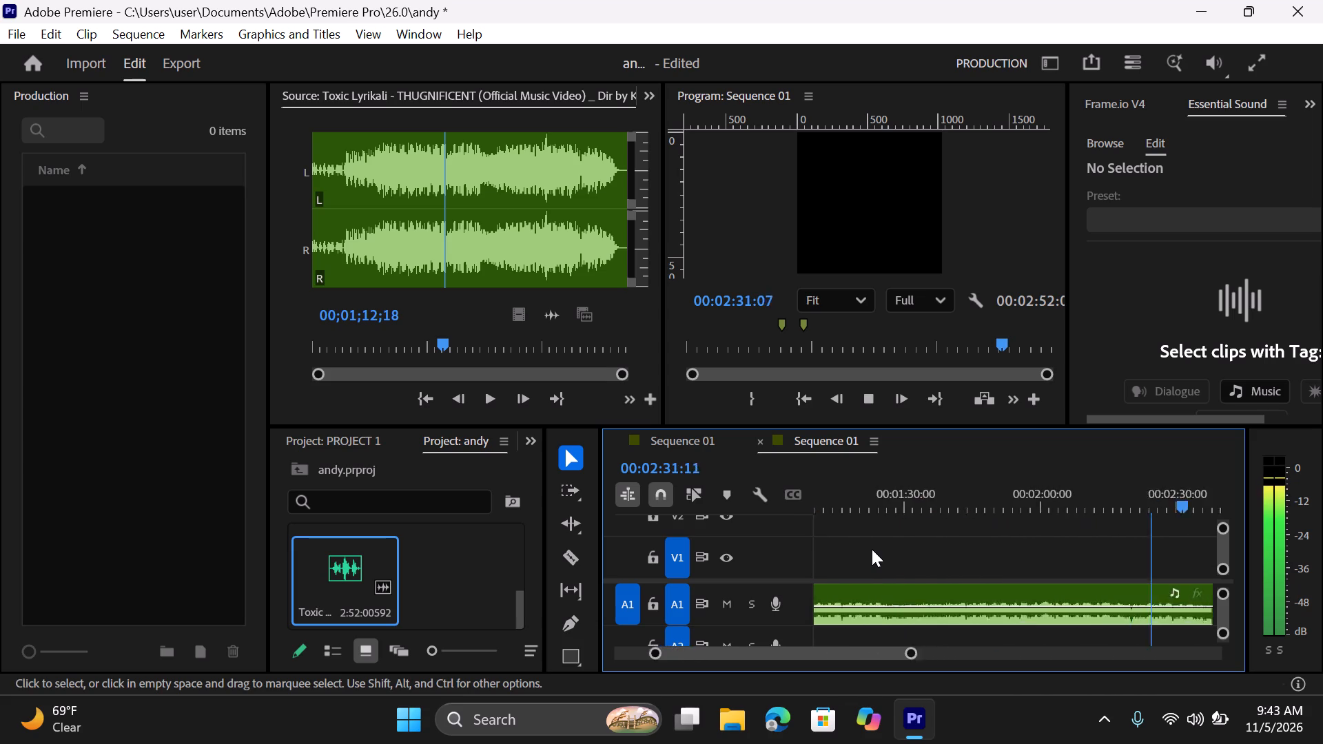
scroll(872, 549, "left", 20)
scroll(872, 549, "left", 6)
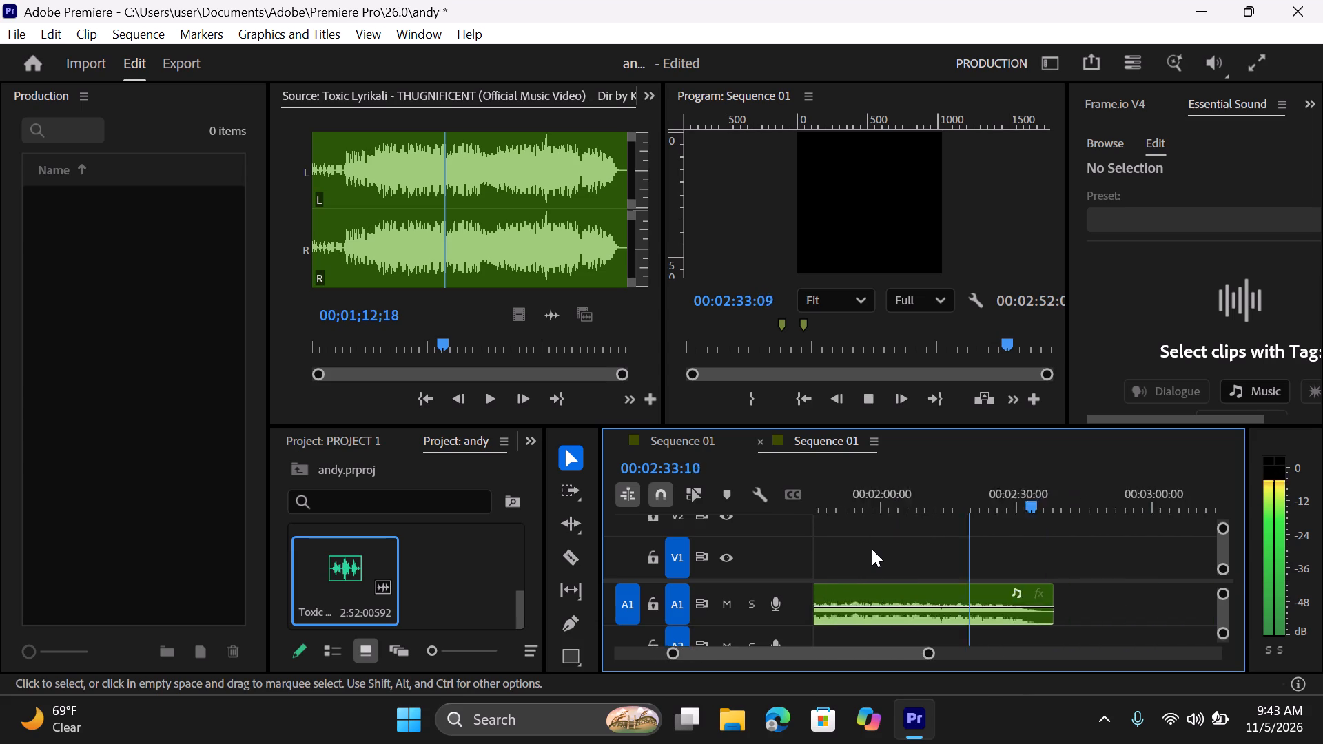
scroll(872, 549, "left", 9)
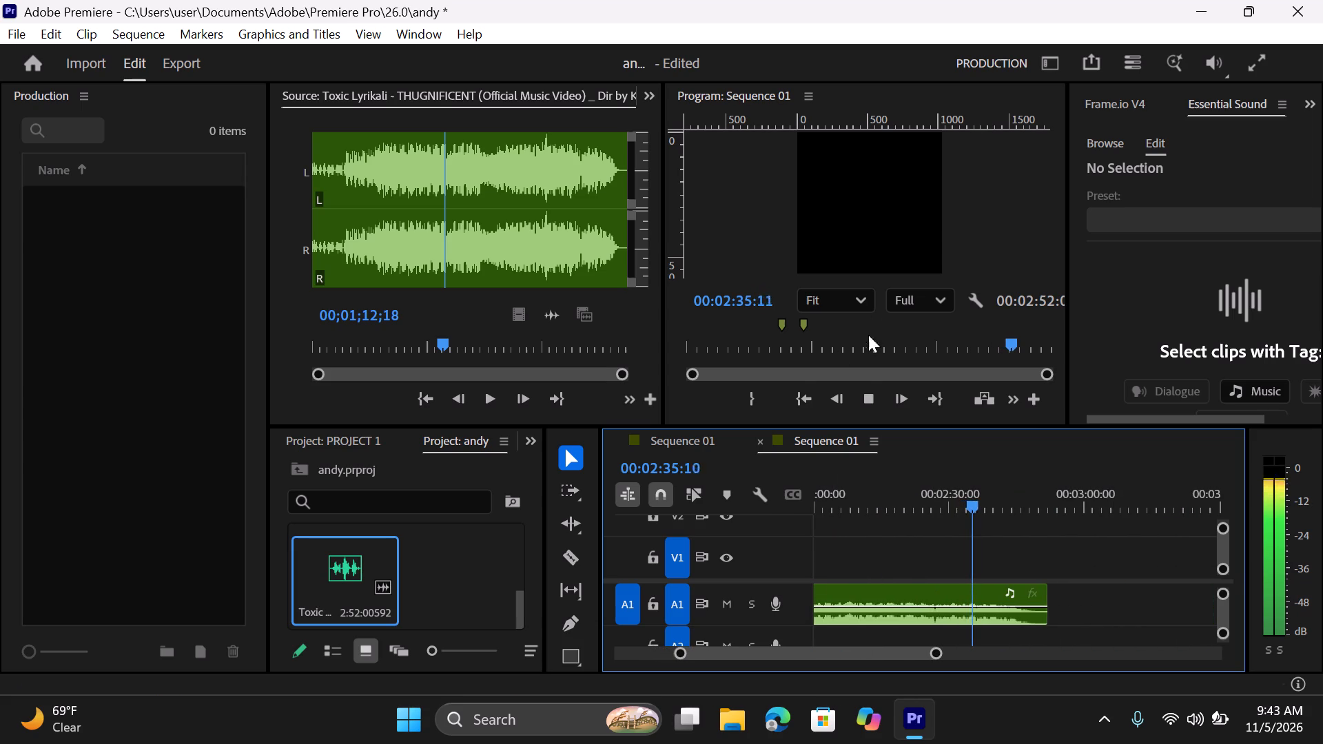
Play the song from about 0:51 and add sequence markers at about 1:12 and 1:26.
left_click(865, 405)
scroll(919, 519, "right", 2)
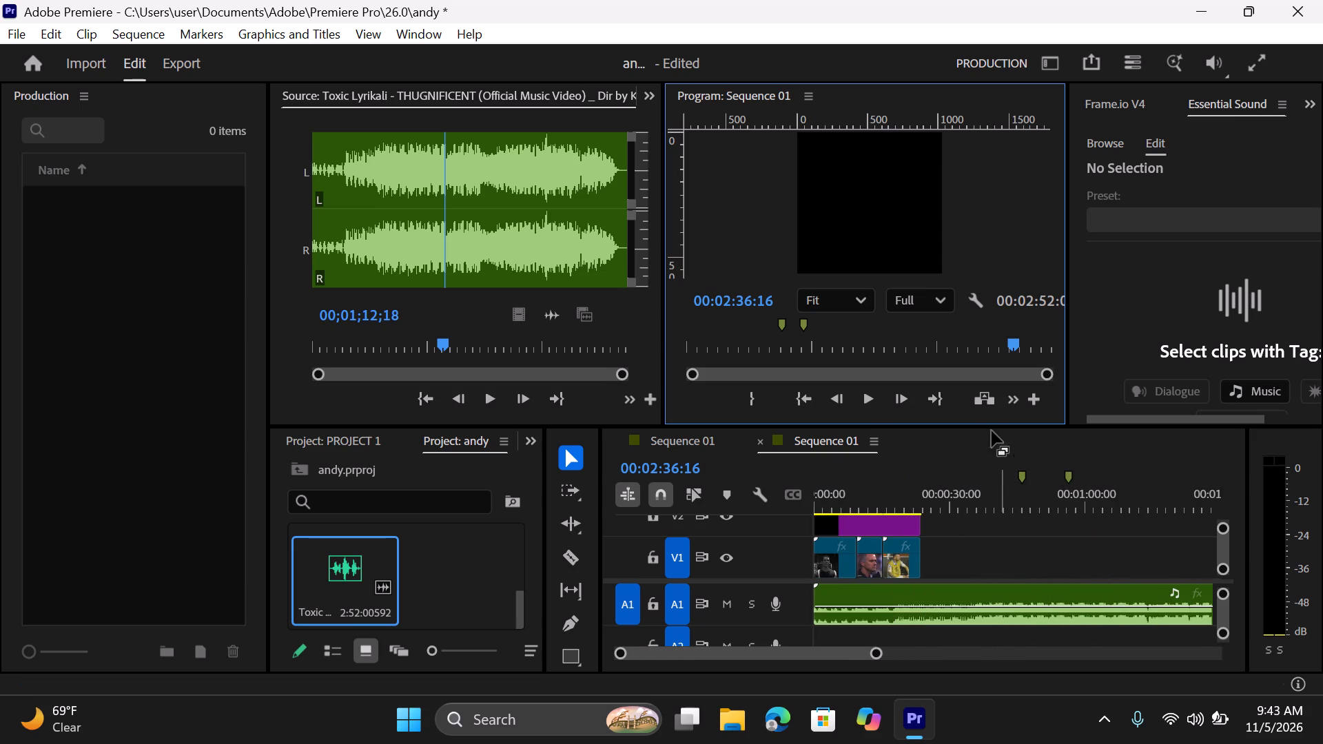
left_click(1001, 512)
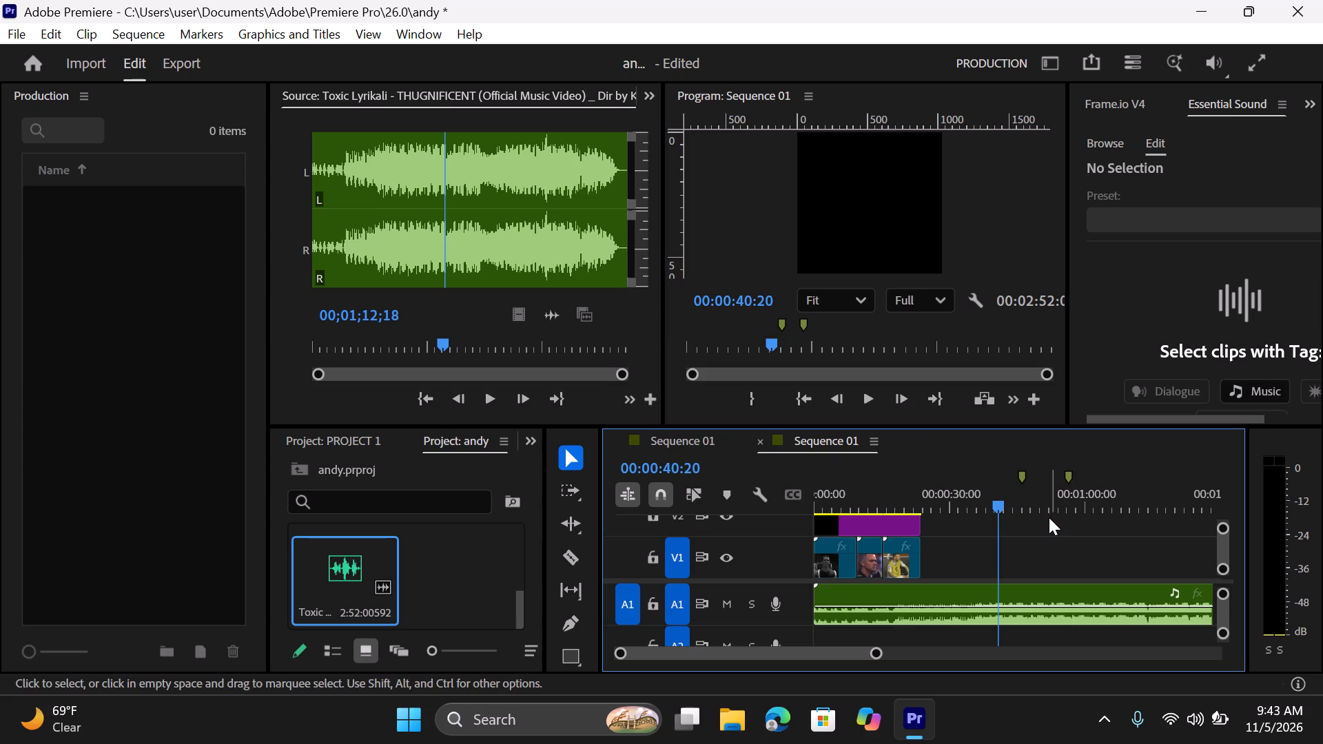
left_click(1047, 510)
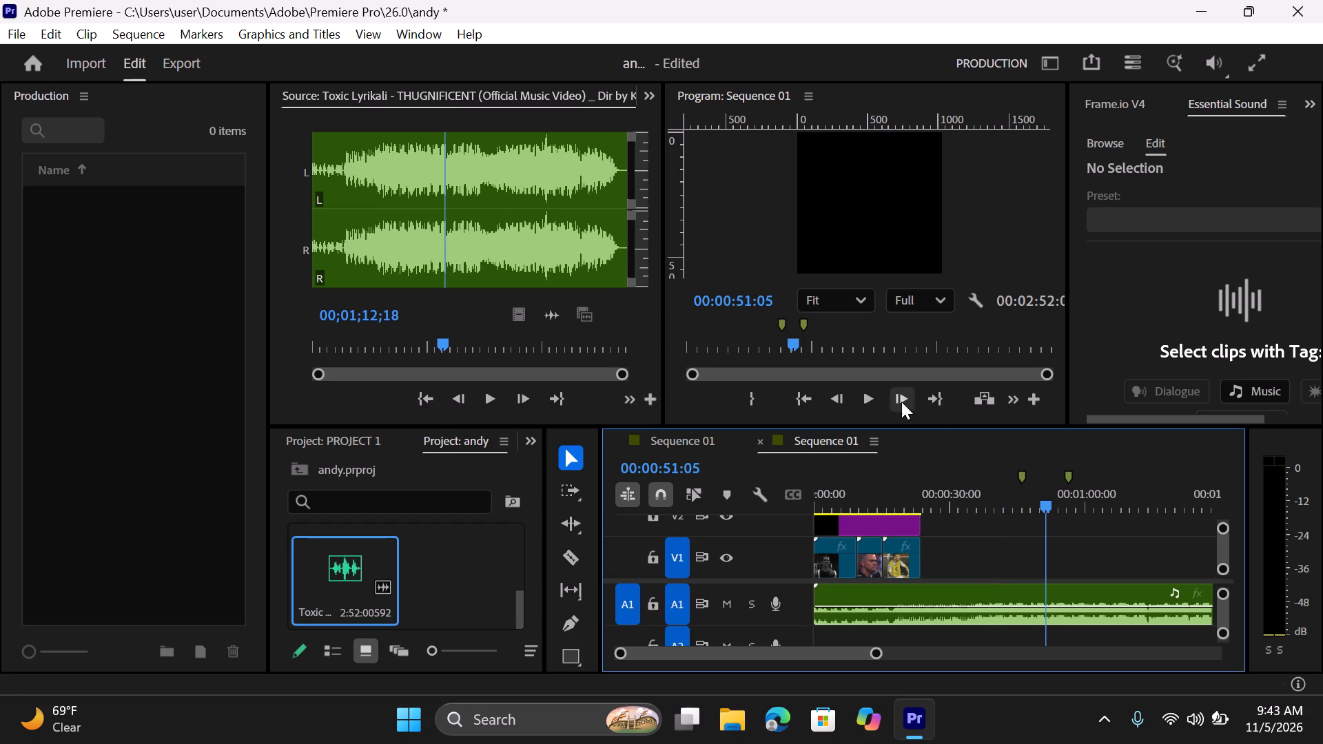
left_click(863, 402)
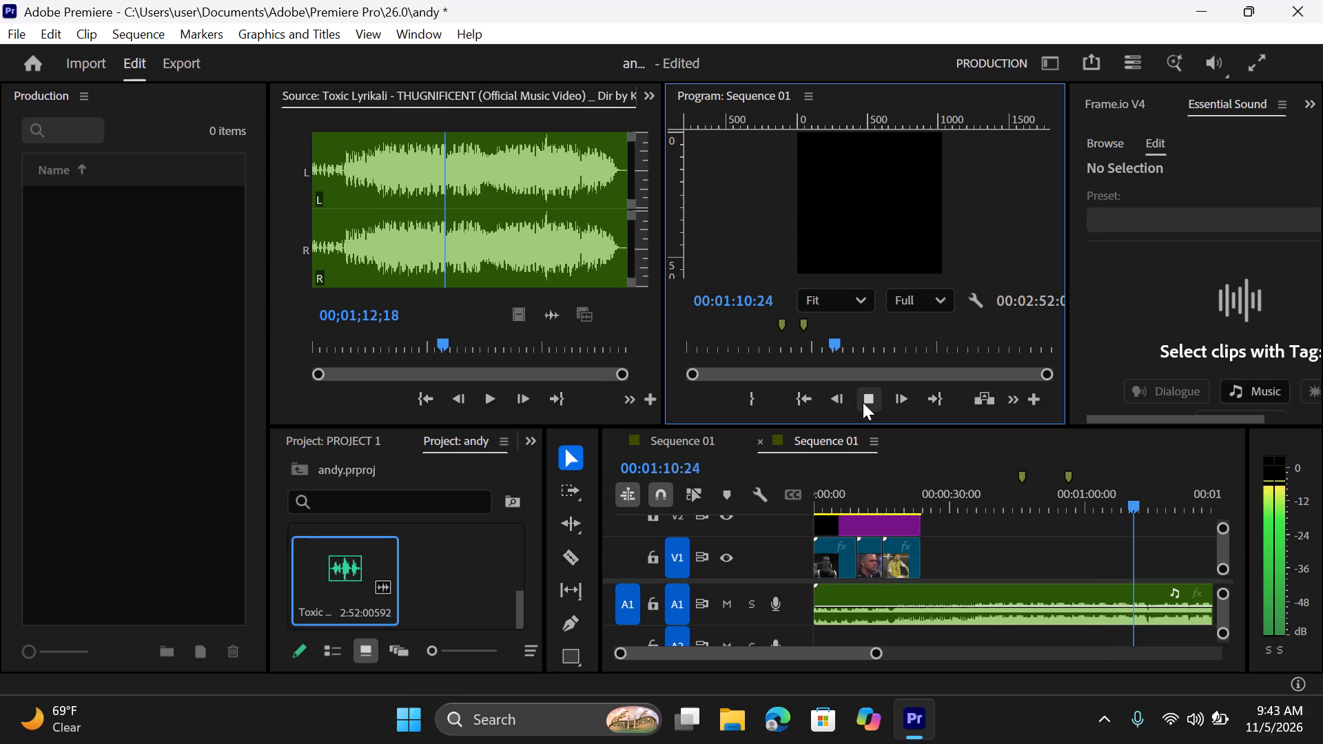
key("m")
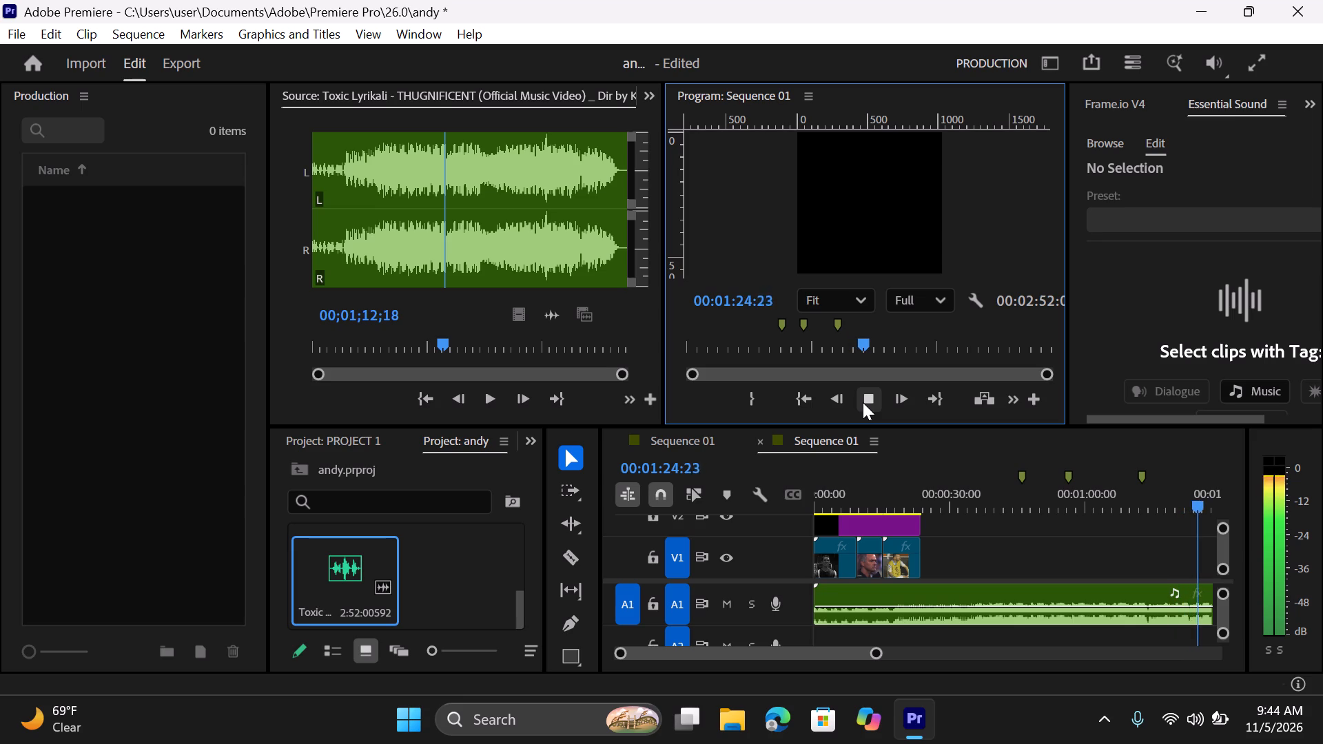
key("m")
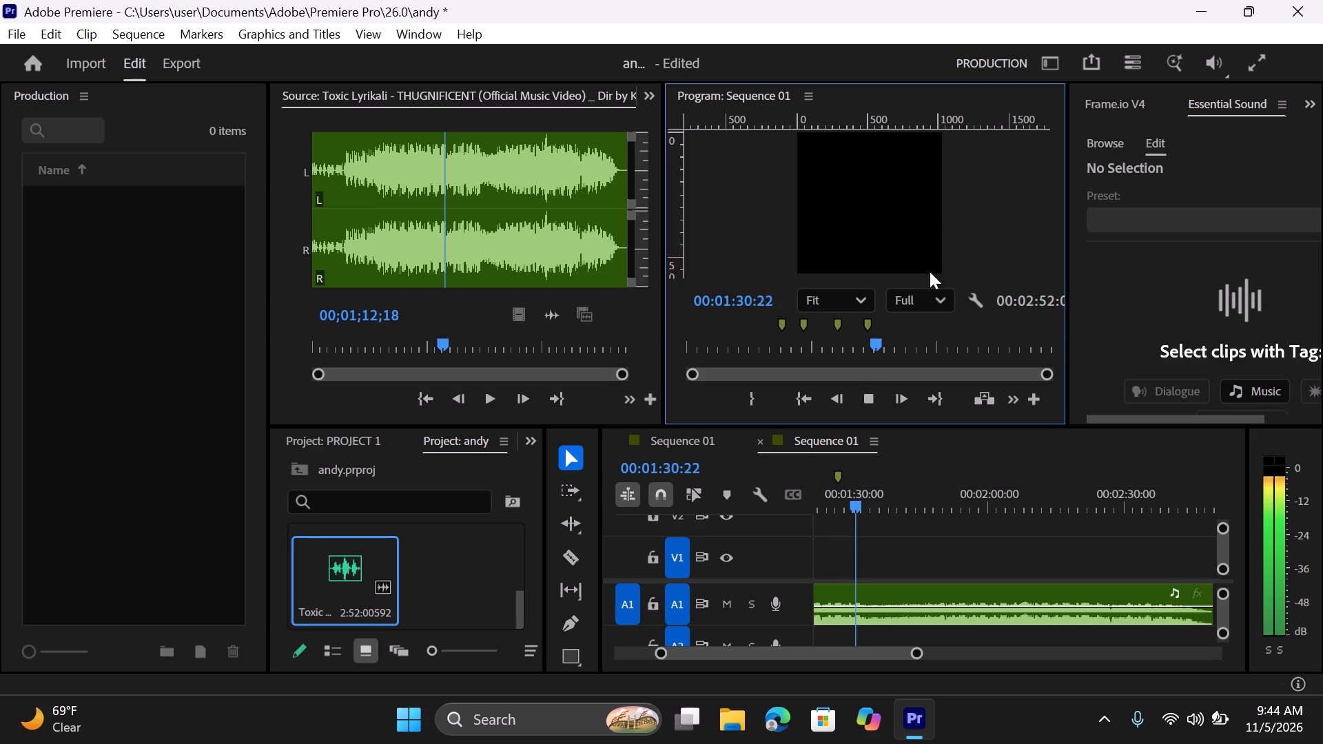
left_click(865, 404)
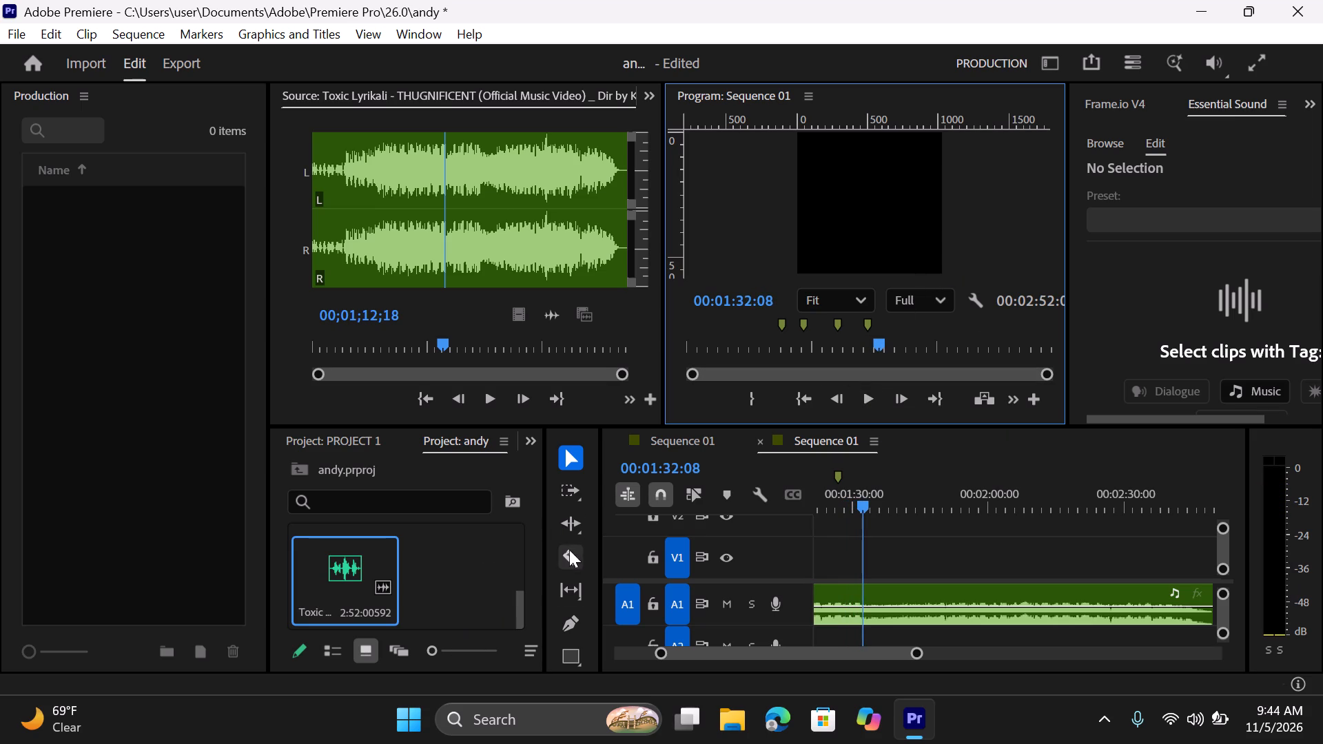
Split the song clip on track A1 at the 1:26 and 1:12 markers with the Razor tool.
left_click(569, 550)
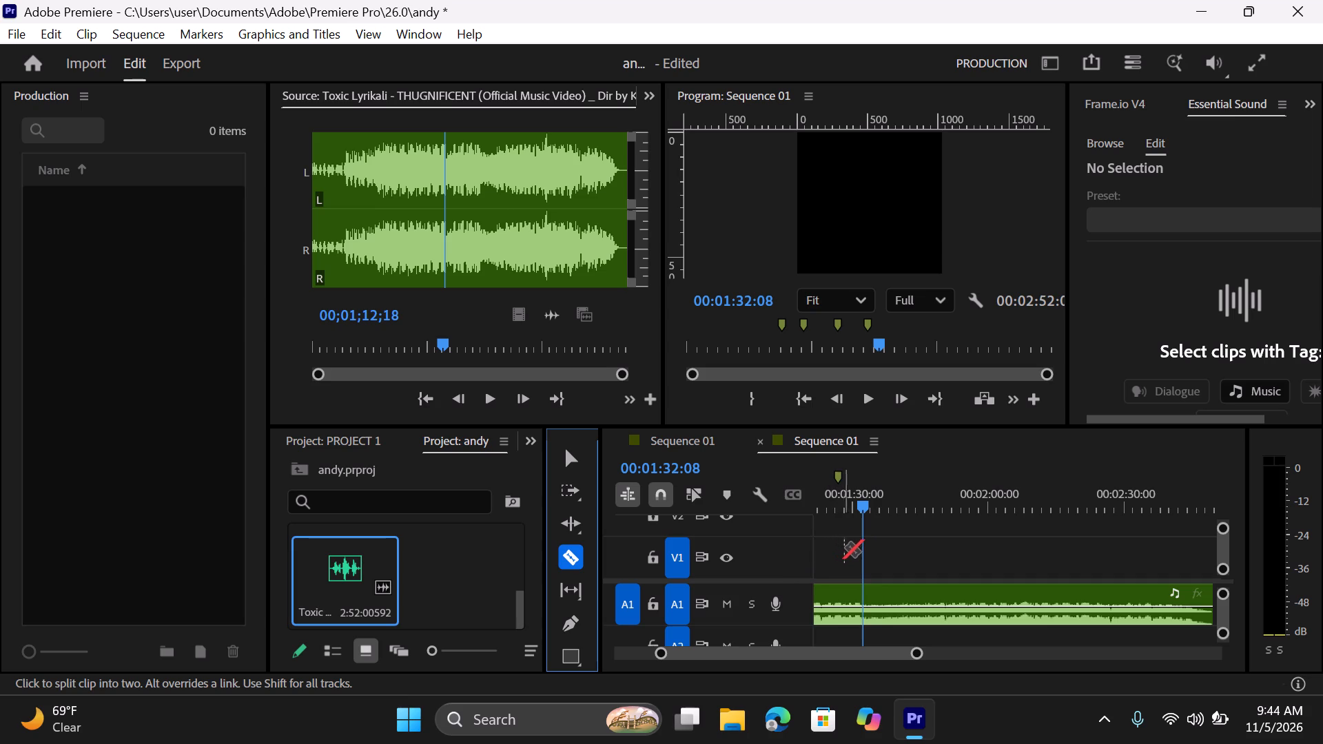
left_click(841, 588)
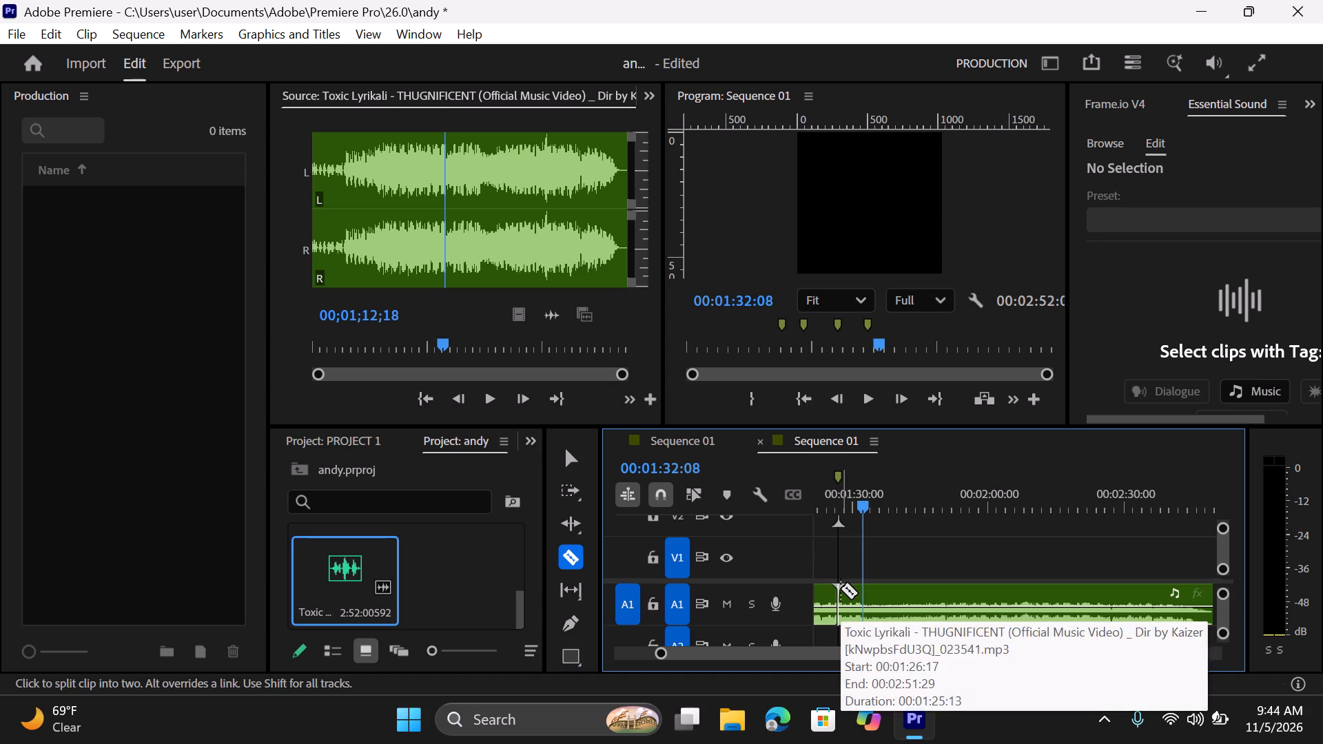
left_click(841, 588)
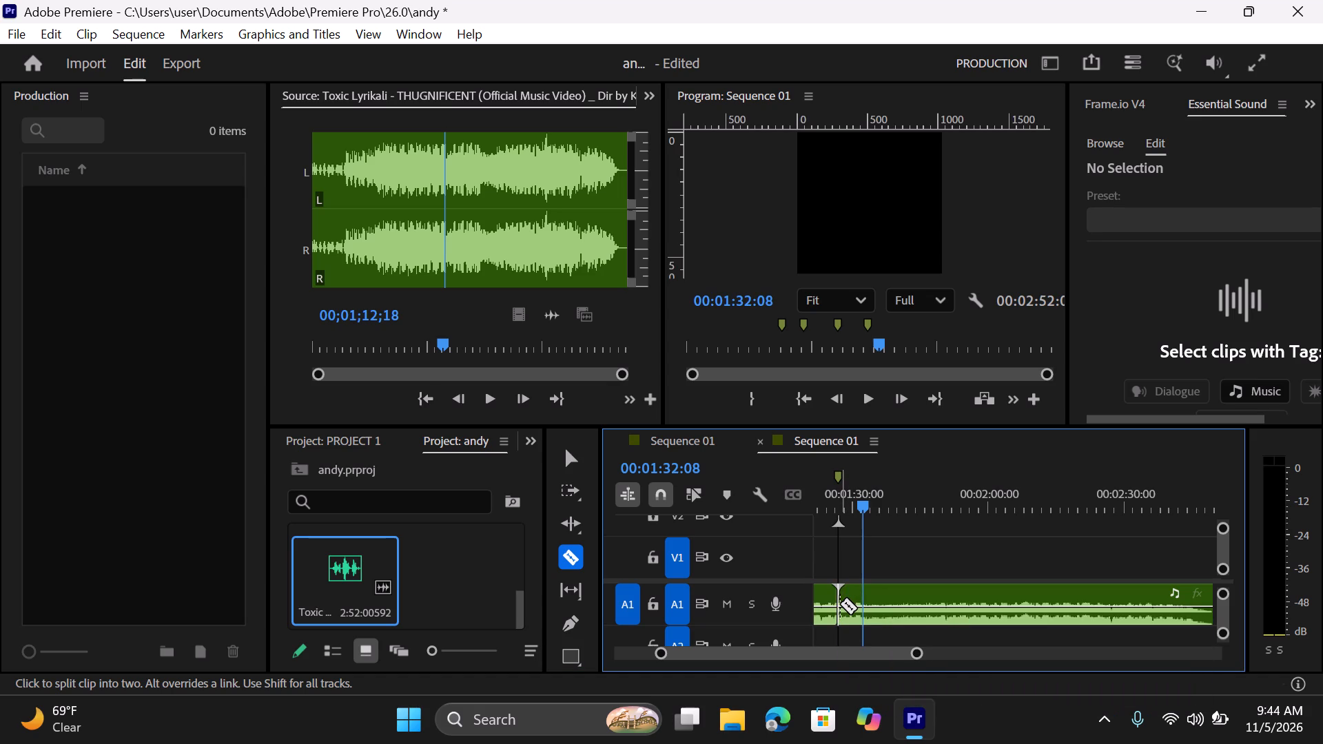
left_click(840, 603)
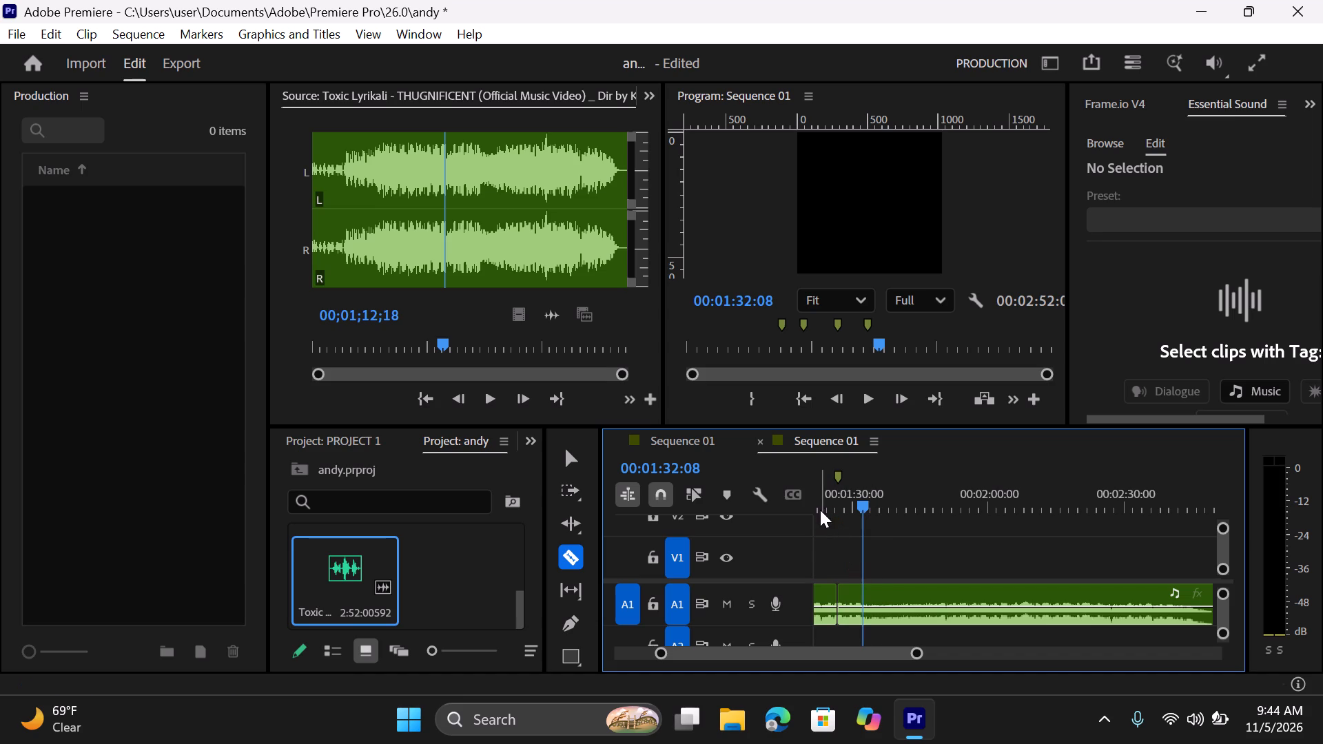
scroll(876, 555, "right", 2)
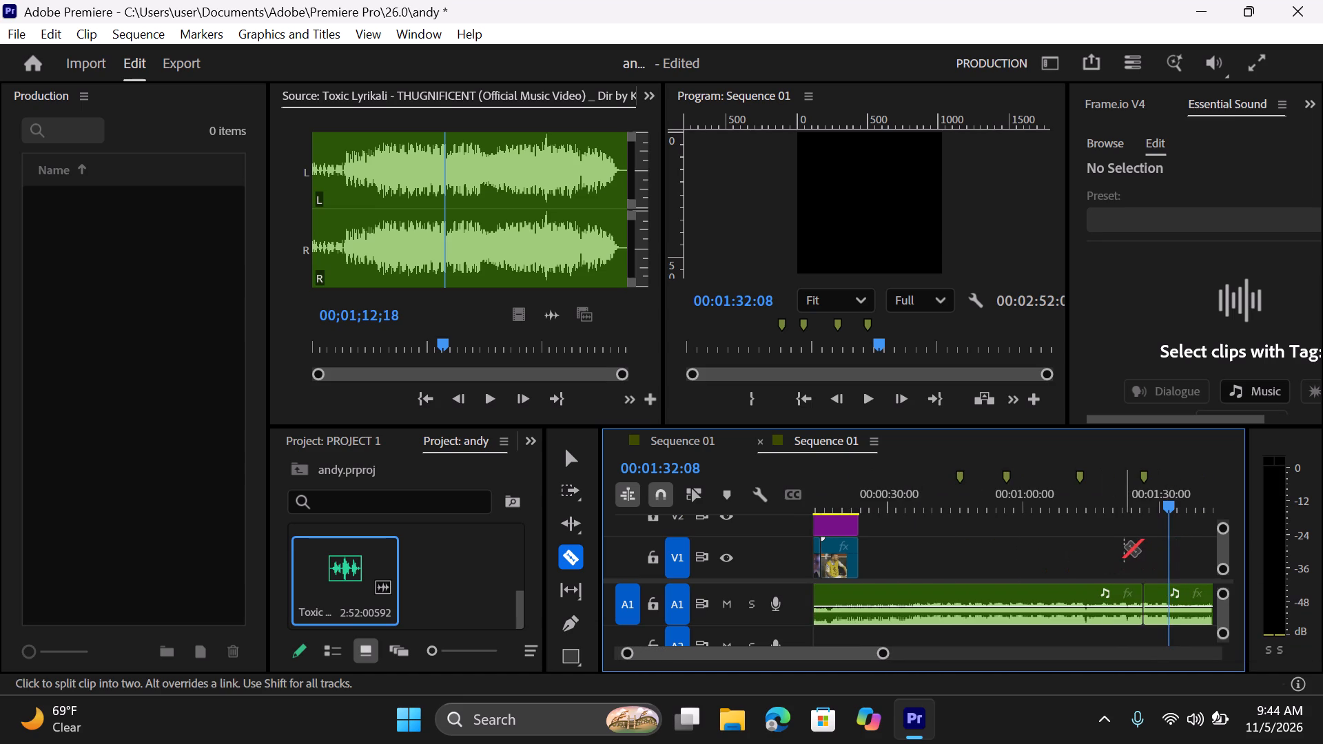
scroll(1124, 546, "left", 1)
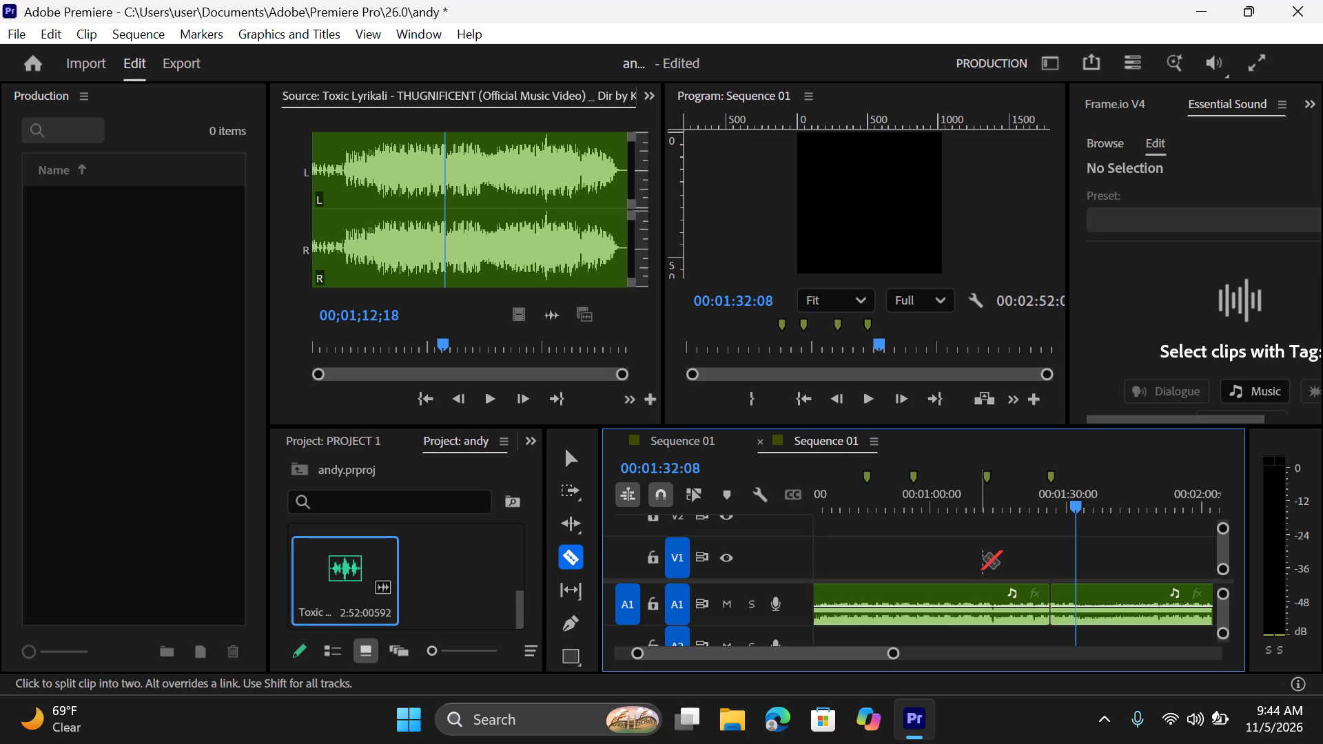
left_click(981, 597)
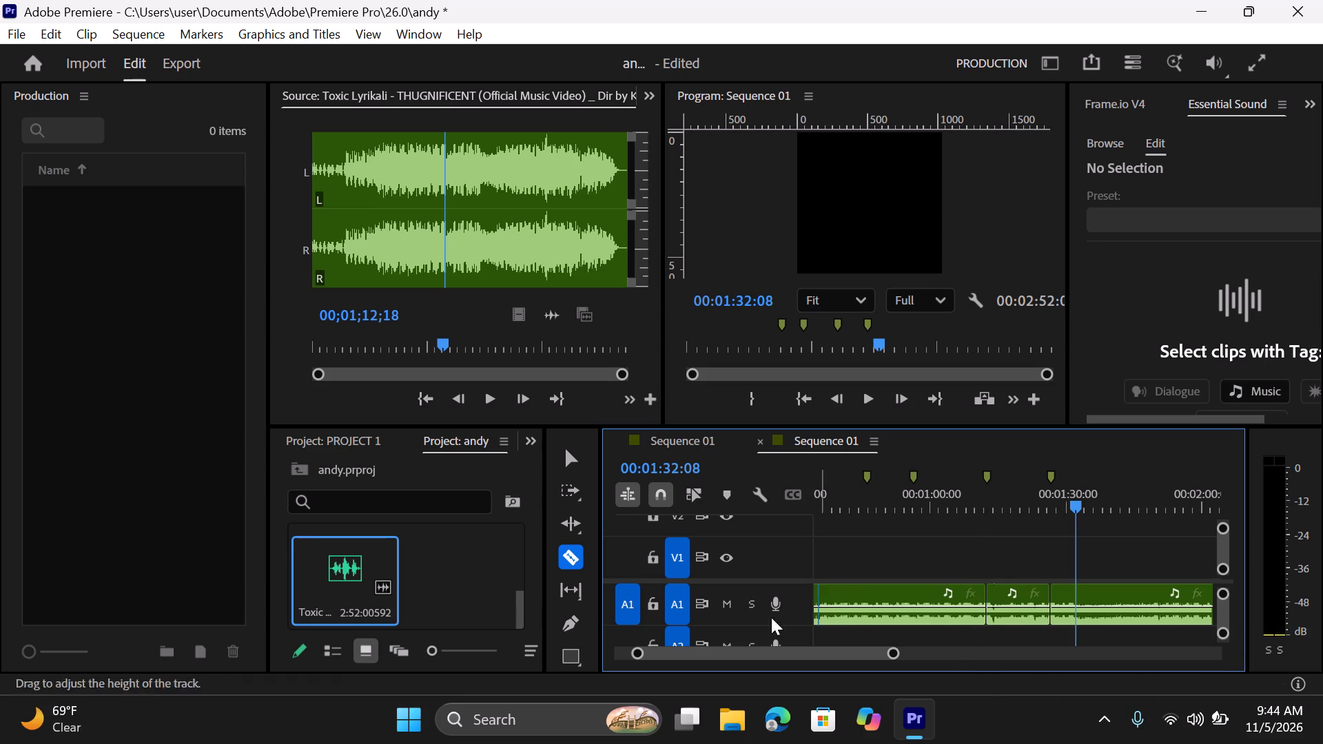
Delete the song sections before the 1:12 marker and after the 1:26 marker on track A1.
left_click_drag(571, 460, 855, 615)
left_click(855, 615)
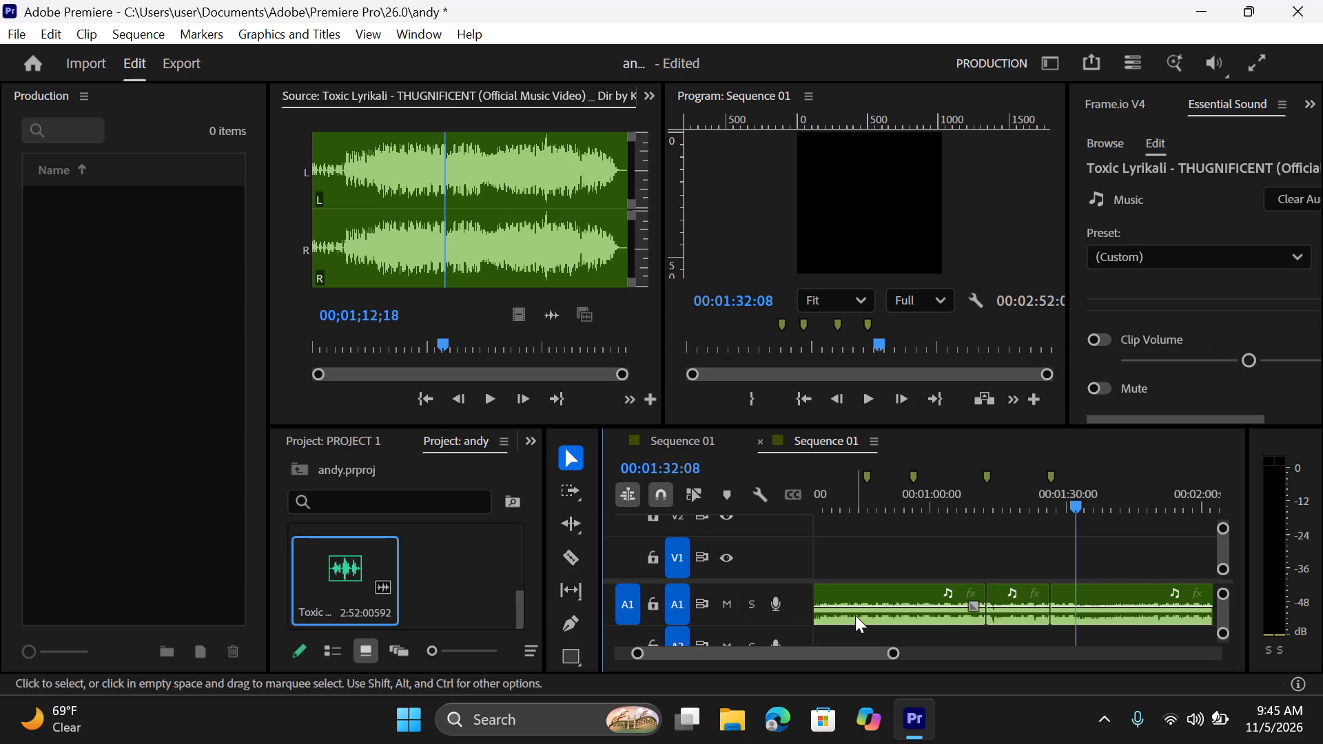
key("BackSpace")
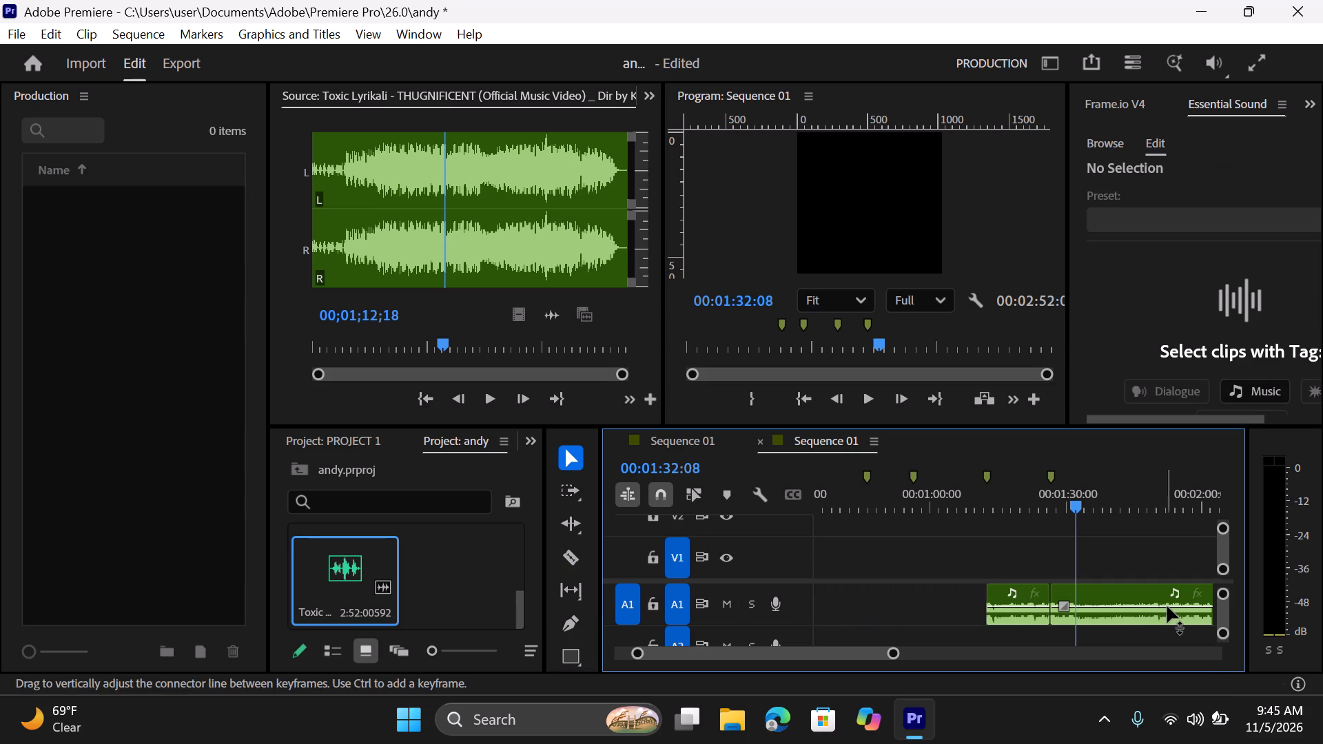
left_click(1168, 606)
key("BackSpace")
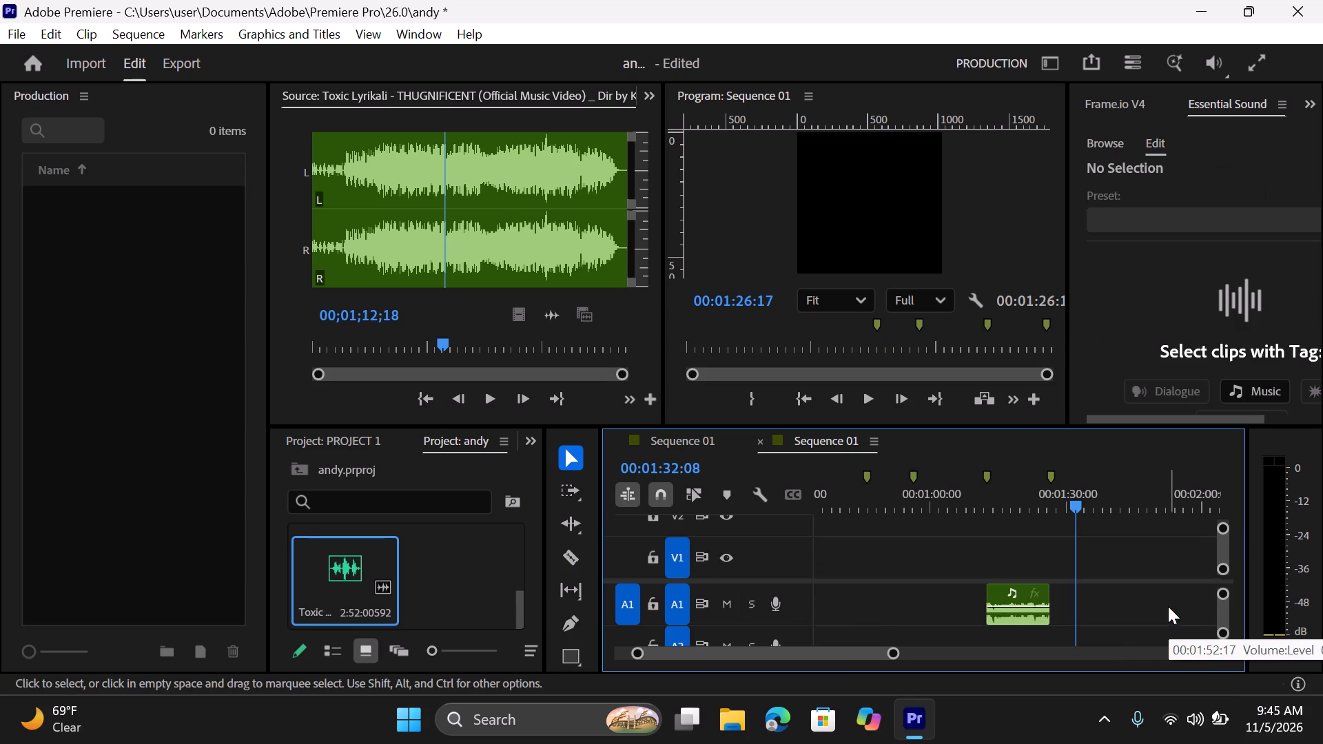
Move the remaining song section on track A1 to the start of the sequence at 00:00:00:00.
left_click_drag(1038, 612, 958, 622)
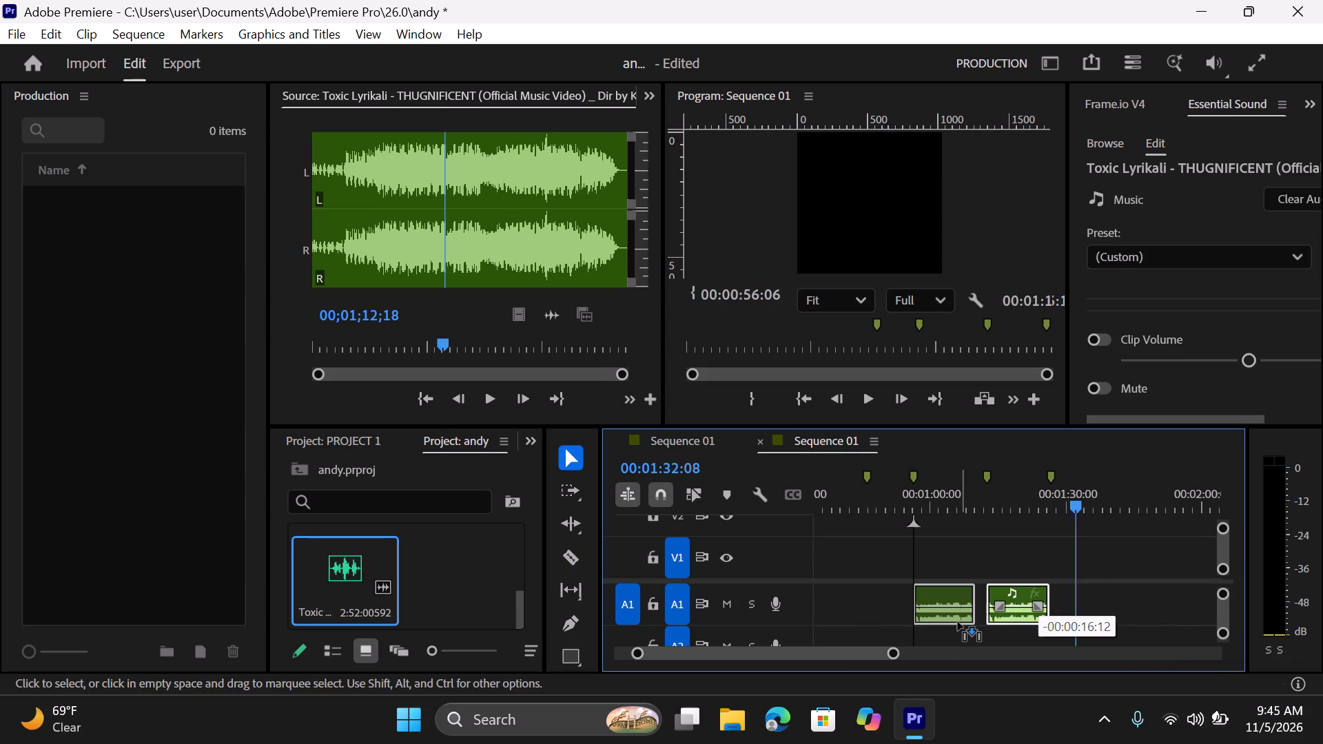
left_click_drag(958, 622, 843, 619)
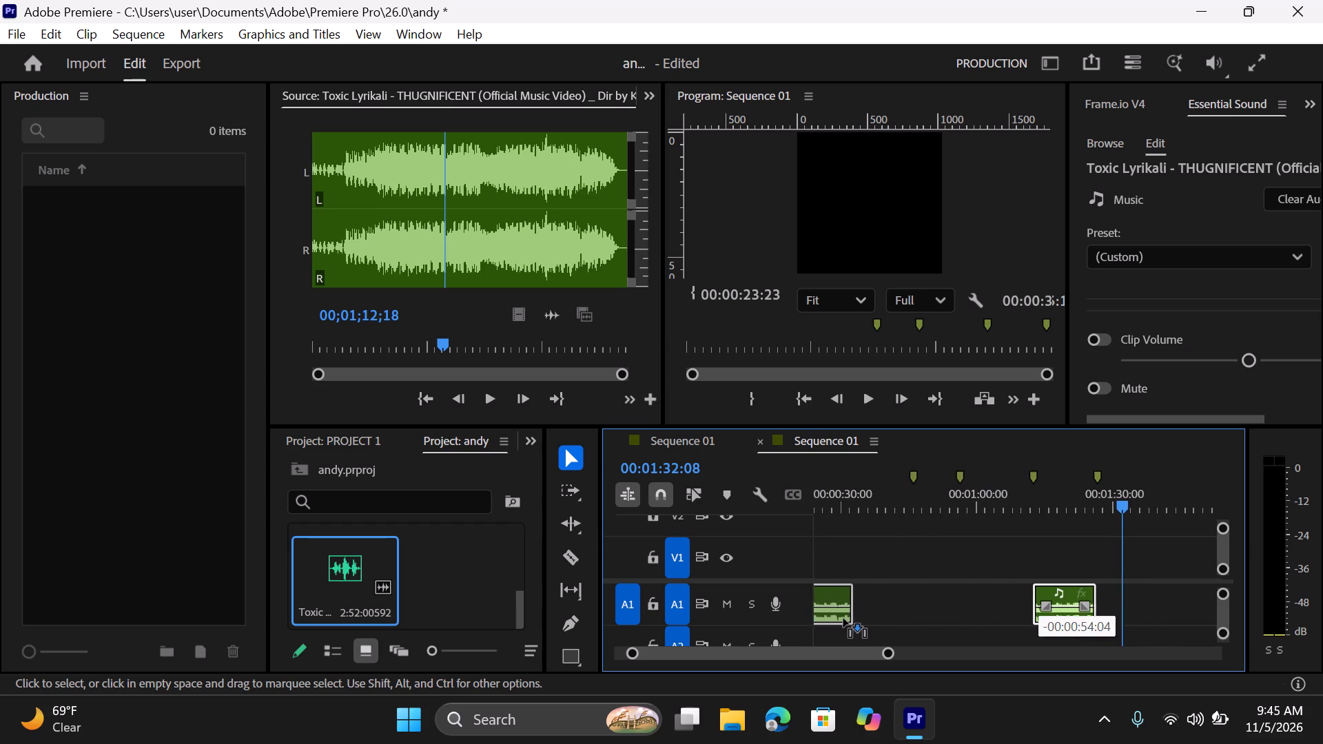
left_click_drag(843, 619, 838, 619)
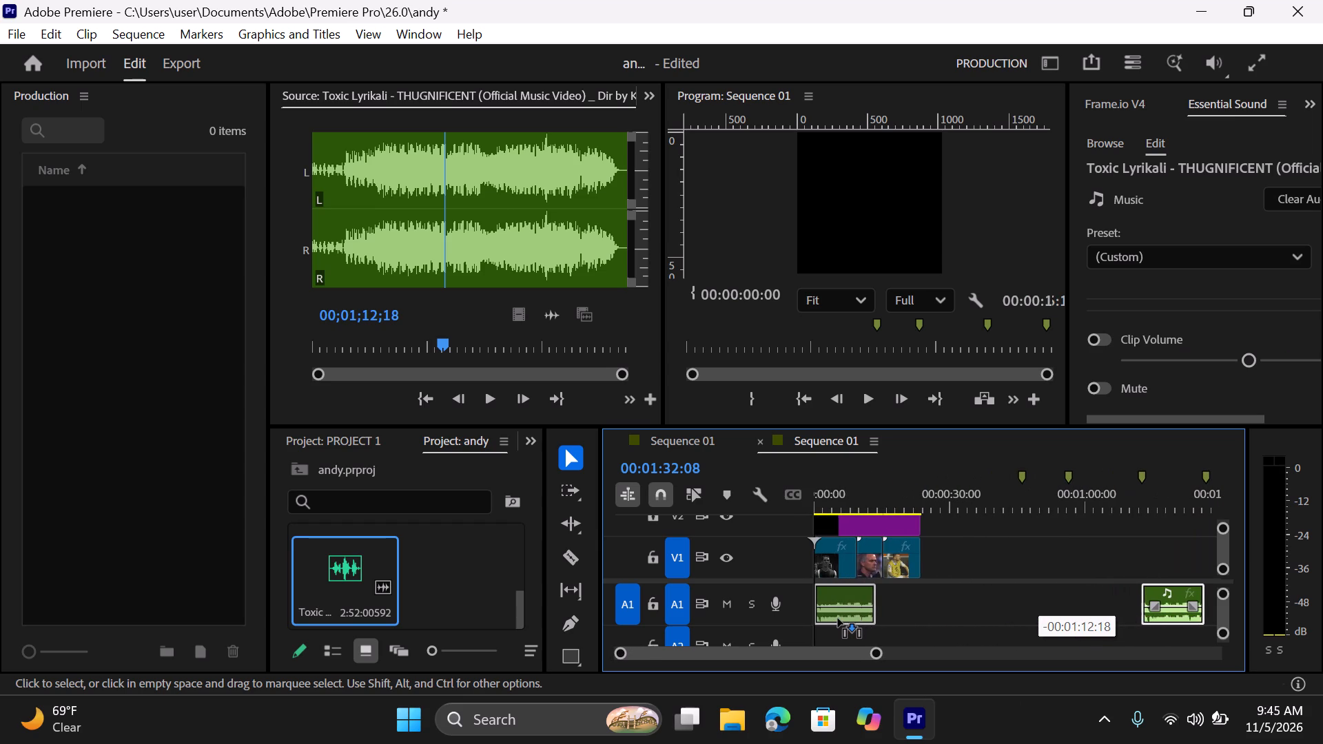
left_click_drag(838, 619, 865, 597)
left_click_drag(865, 597, 848, 608)
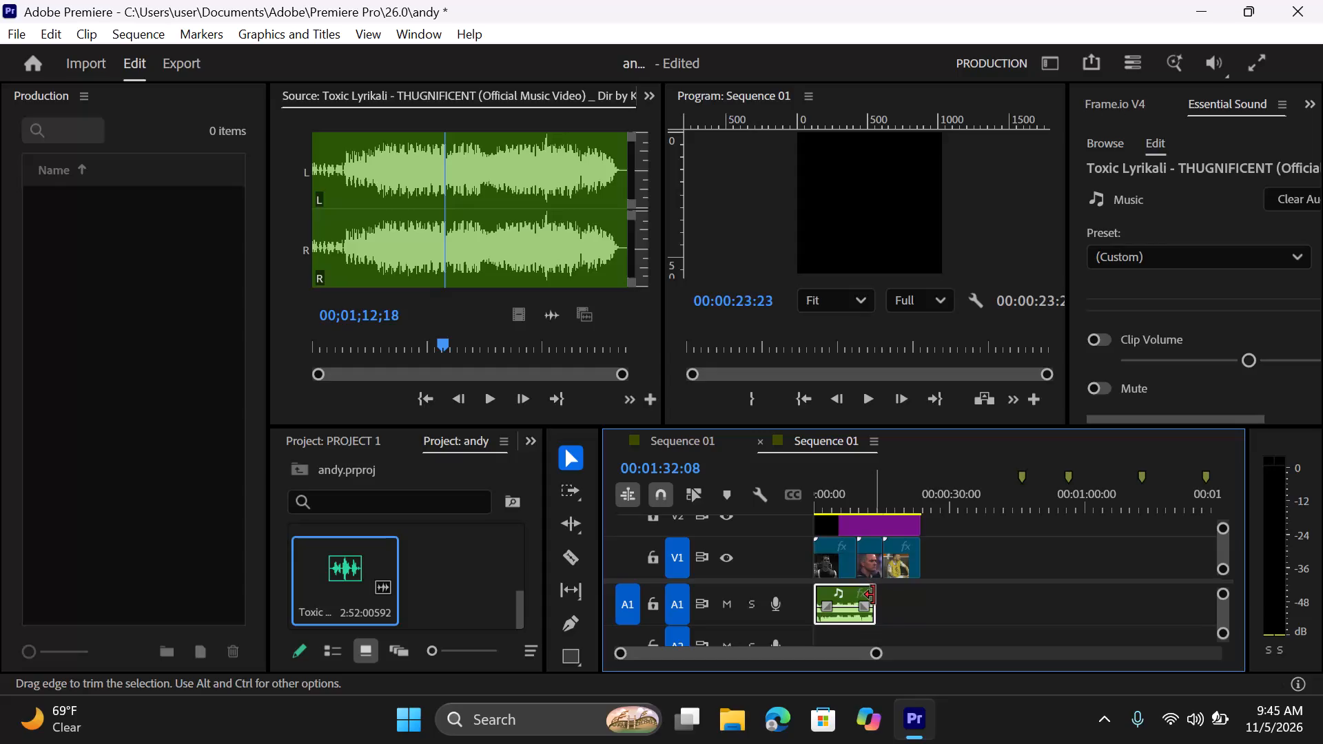
Extend the end of the song section on A1 to match the end of the video clips, for a 00:00:23:23 duration.
left_click_drag(874, 595, 922, 609)
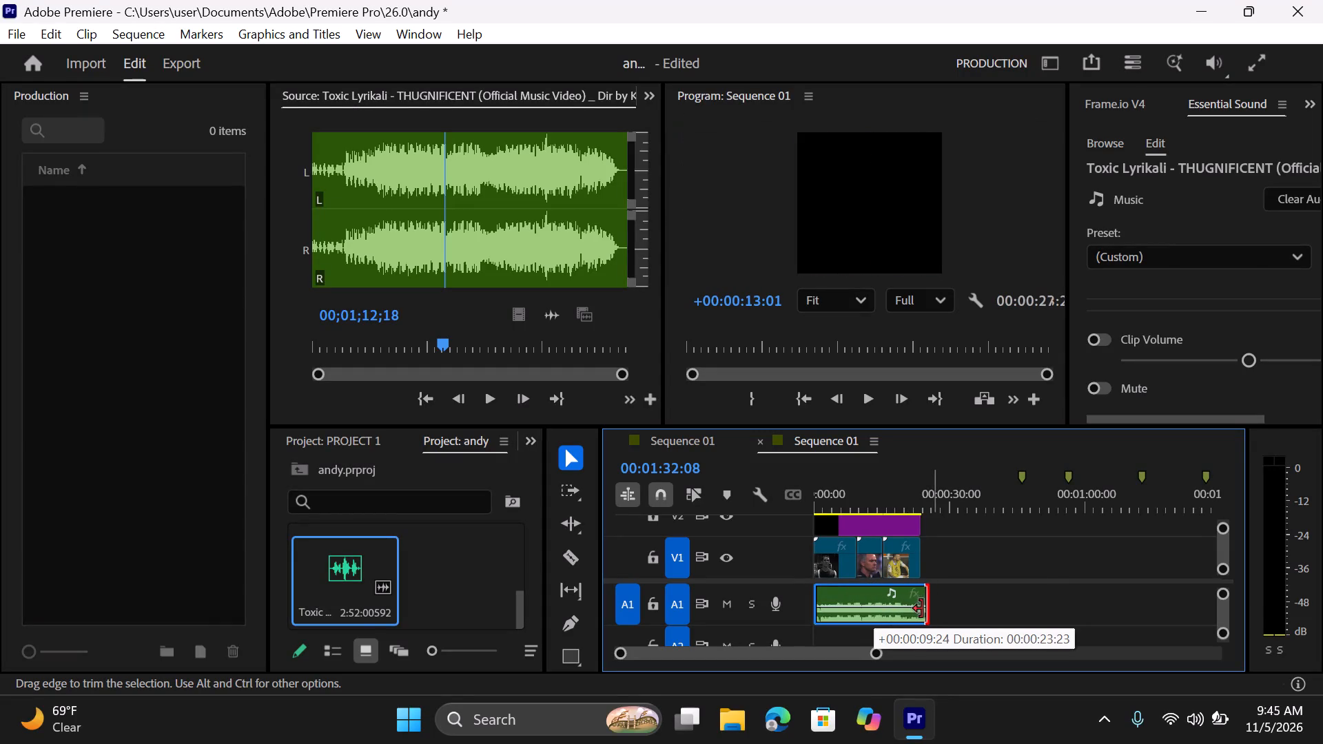
left_click_drag(922, 609, 921, 609)
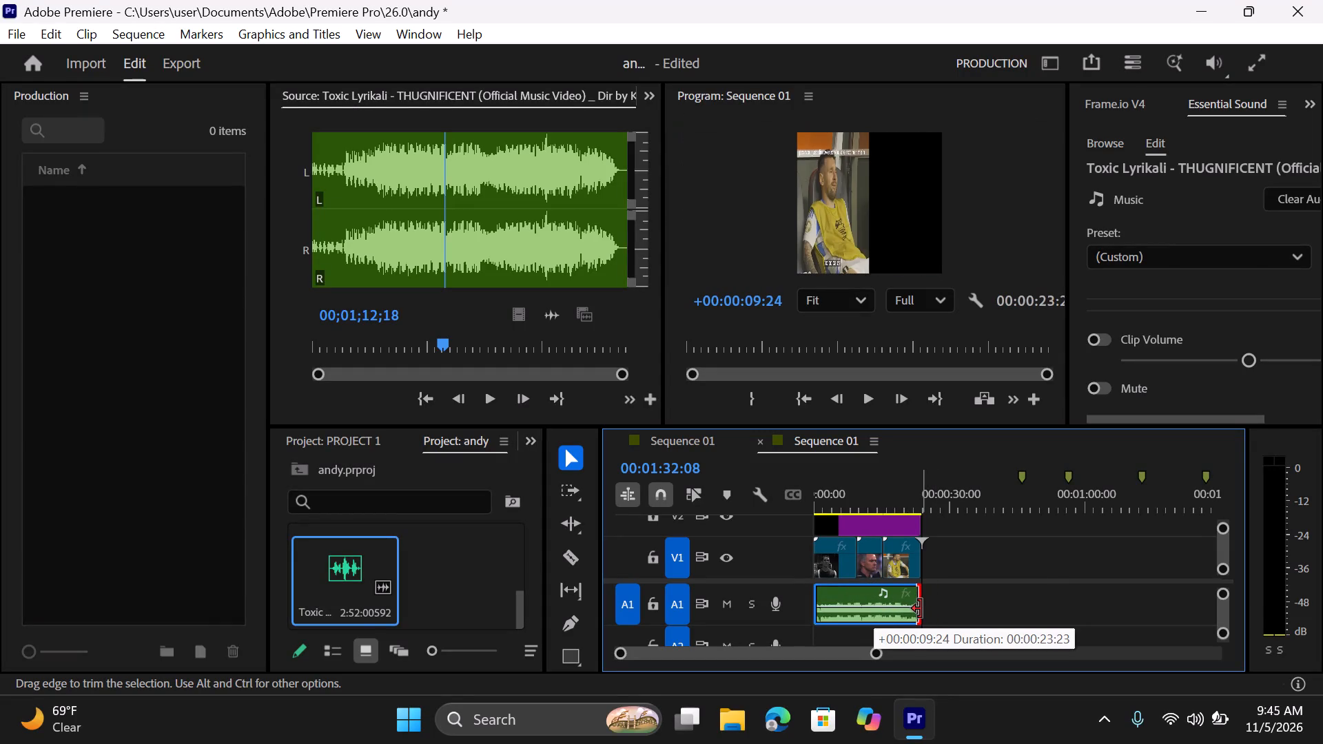
left_click_drag(921, 609, 925, 609)
Play back the sequence from the beginning to check the music against the video clips and caption.
left_click(865, 405)
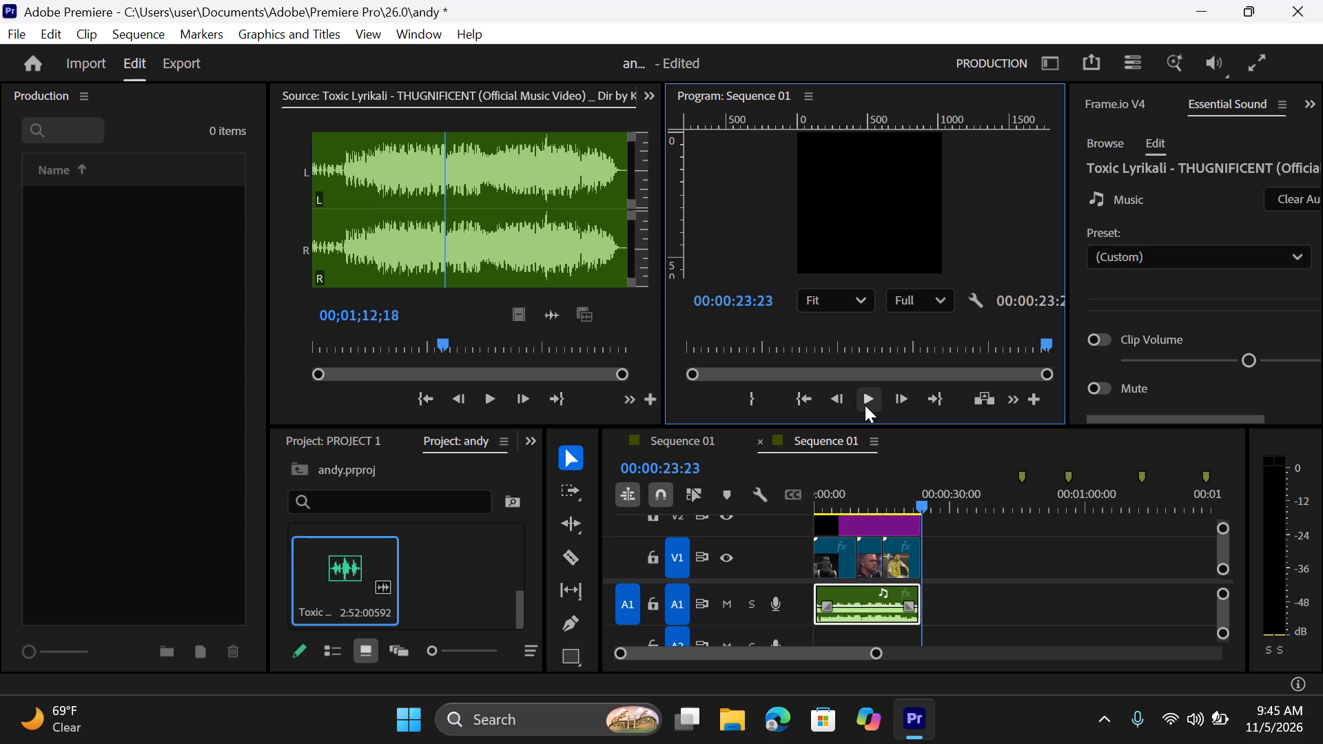
left_click(863, 401)
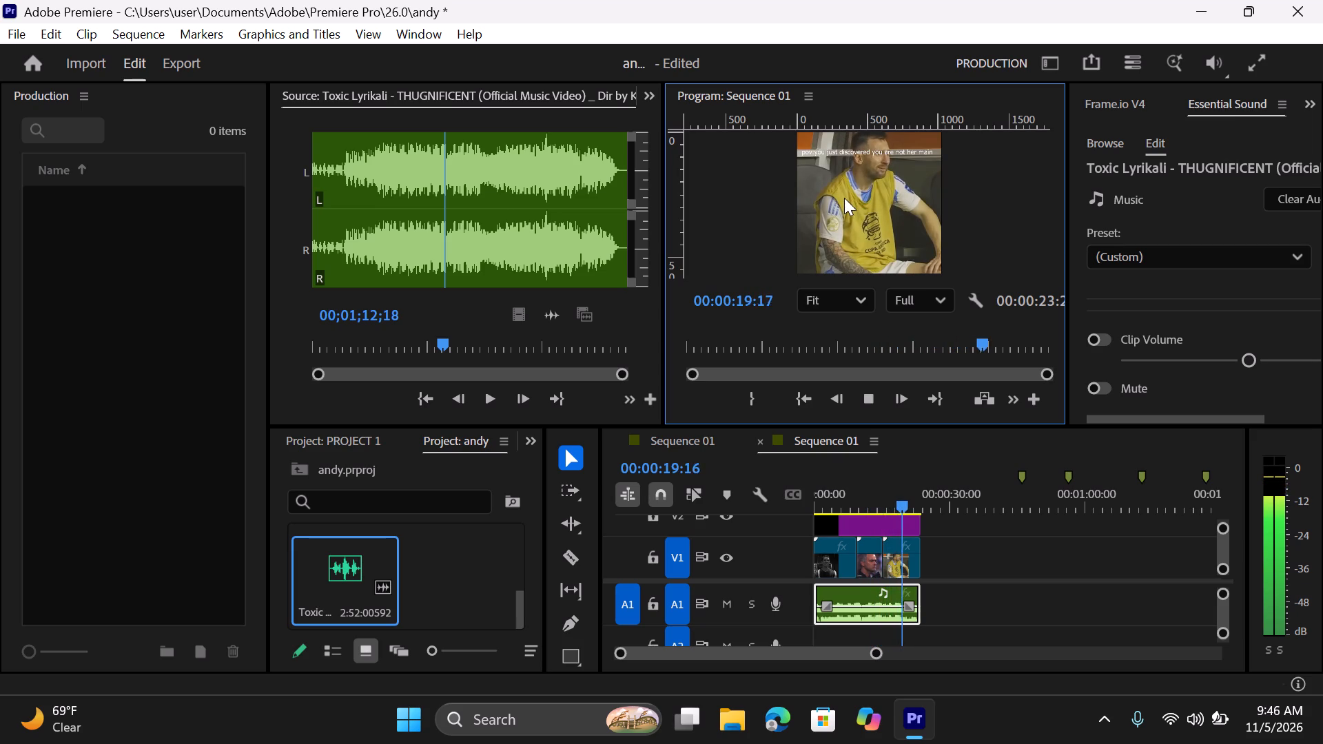
Open Quick Export for Sequence 01 and name the output file "sad meme 2" in the Documents folder.
left_click(1100, 63)
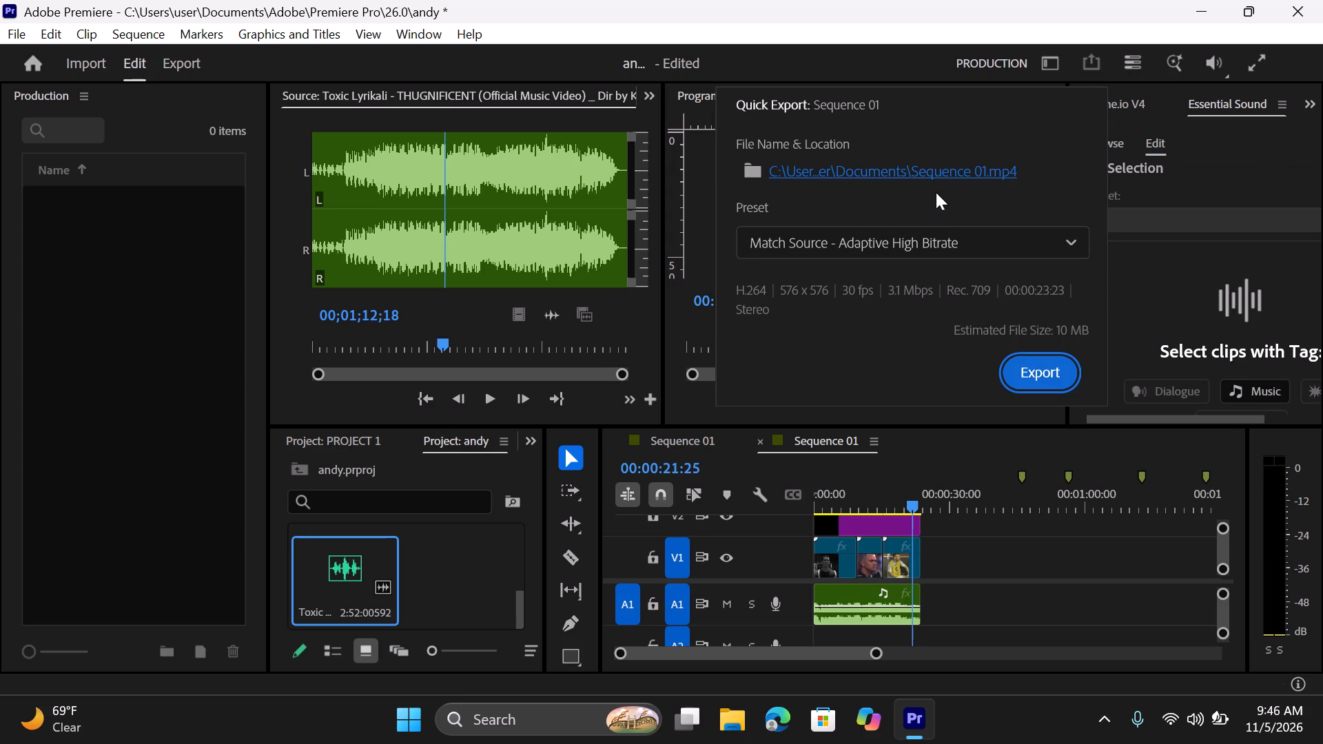
left_click(949, 178)
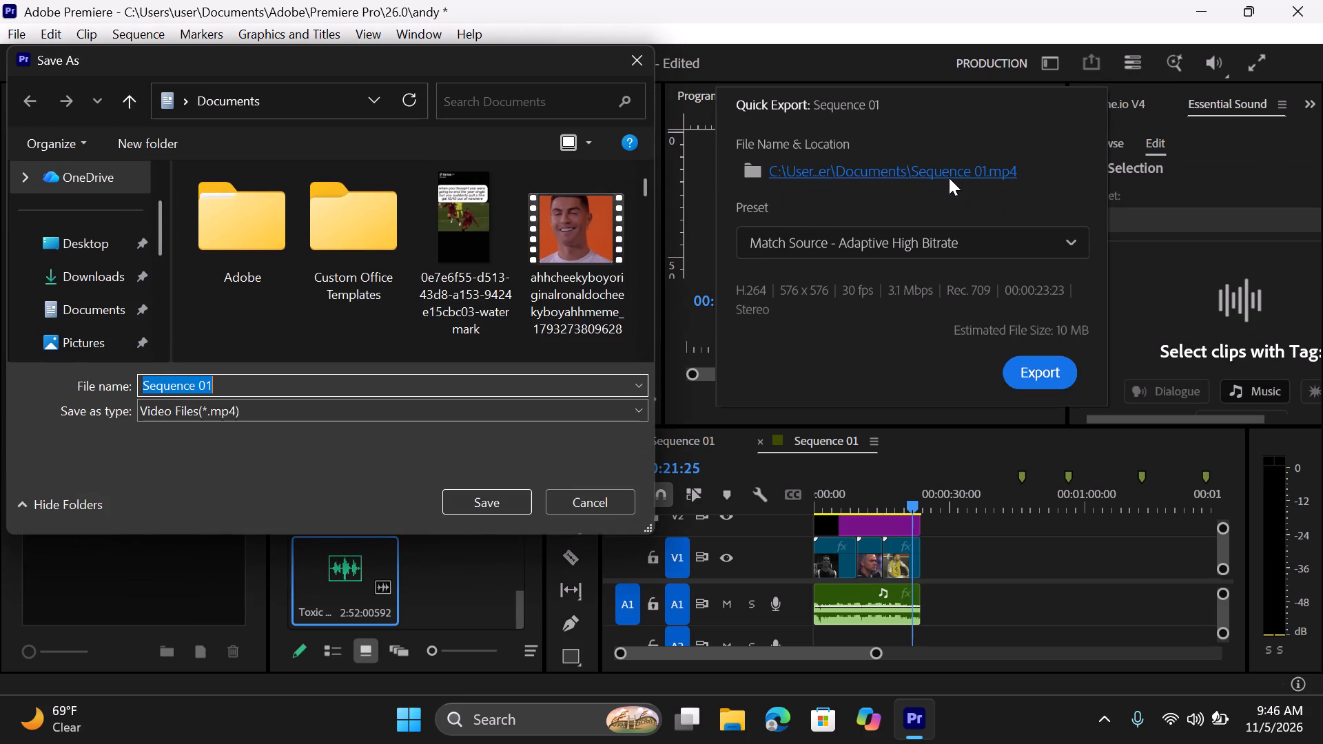
key("BackSpace")
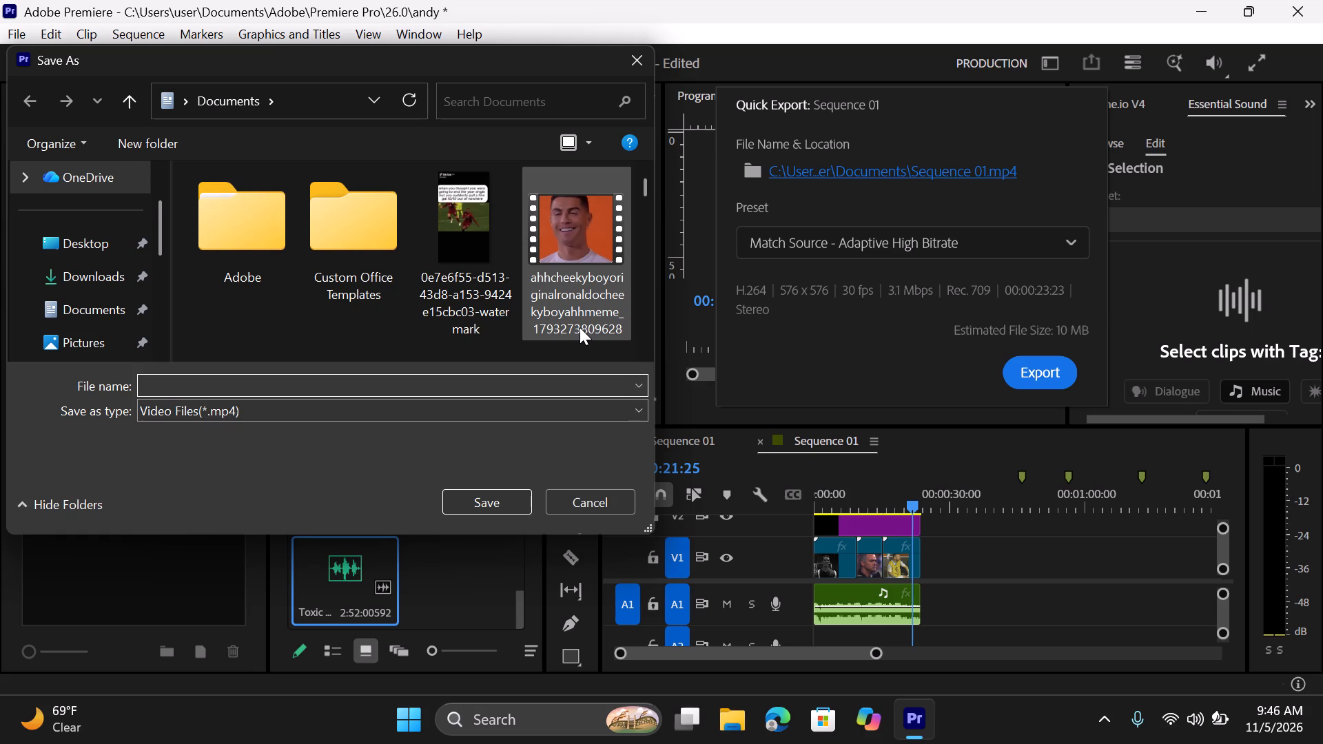
type("sad")
key("space")
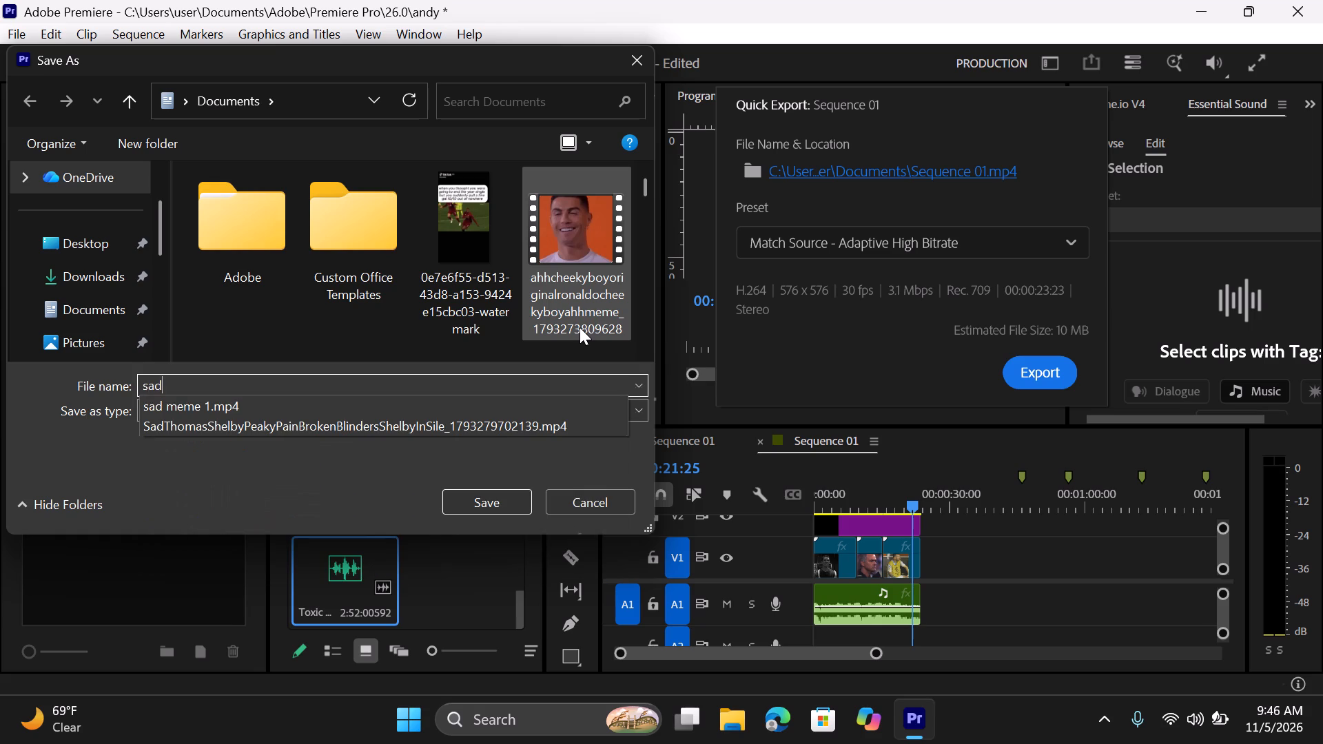
type("meme 1")
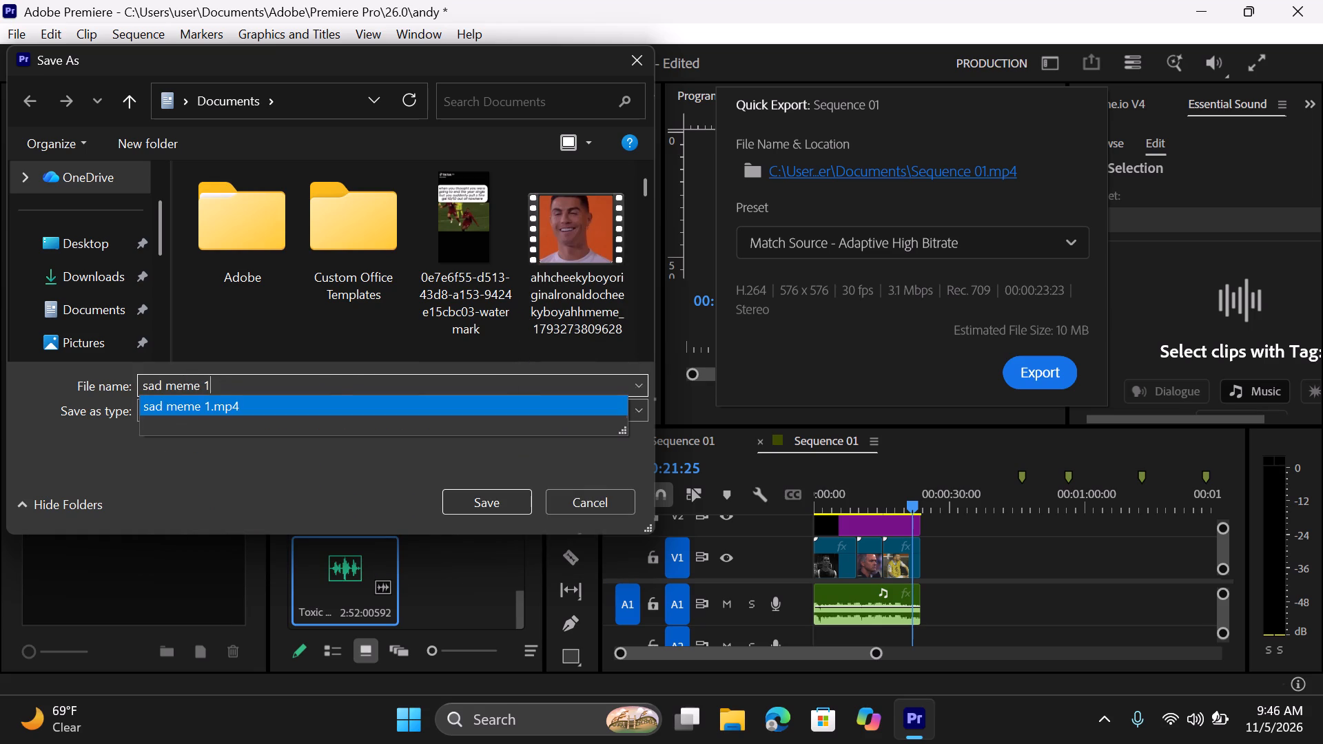
key("BackSpace")
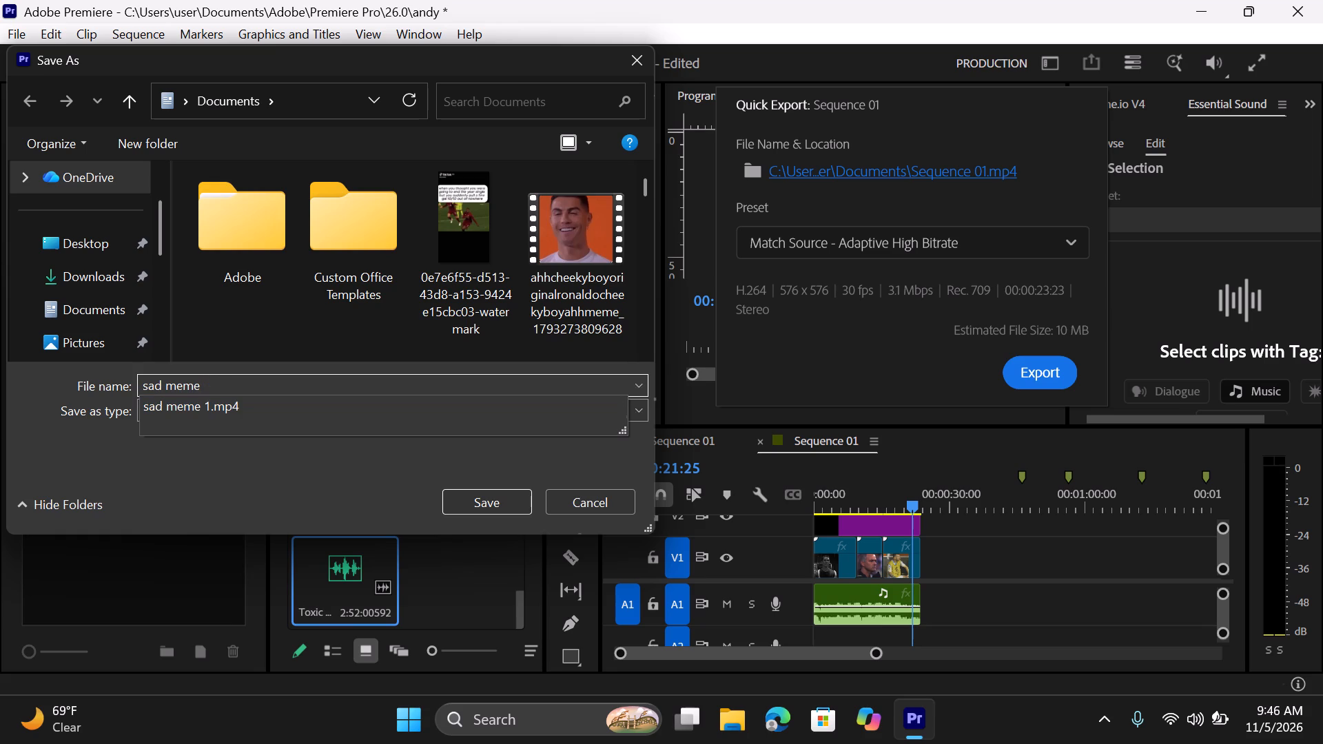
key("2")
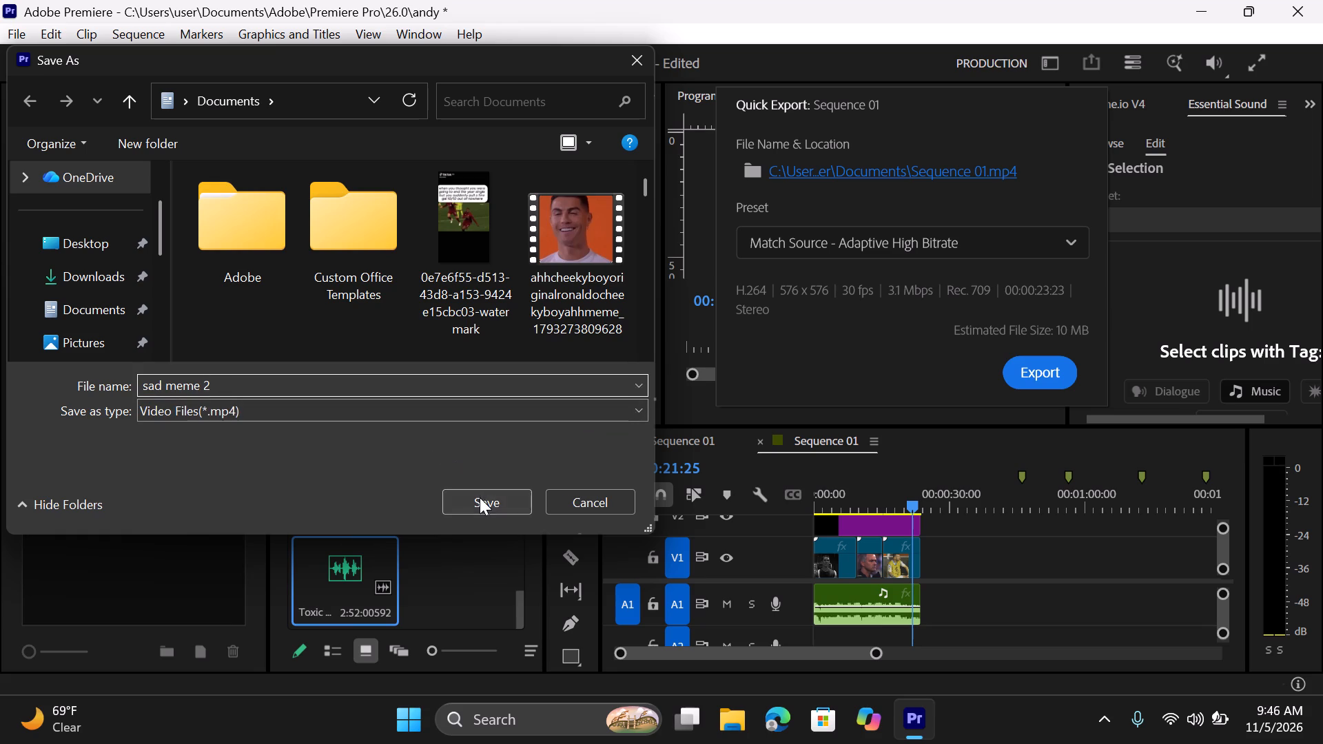
Save the output name "sad meme 2" and export Sequence 01 as an MP4 with the Match Source - Adaptive High Bitrate preset.
left_click(480, 499)
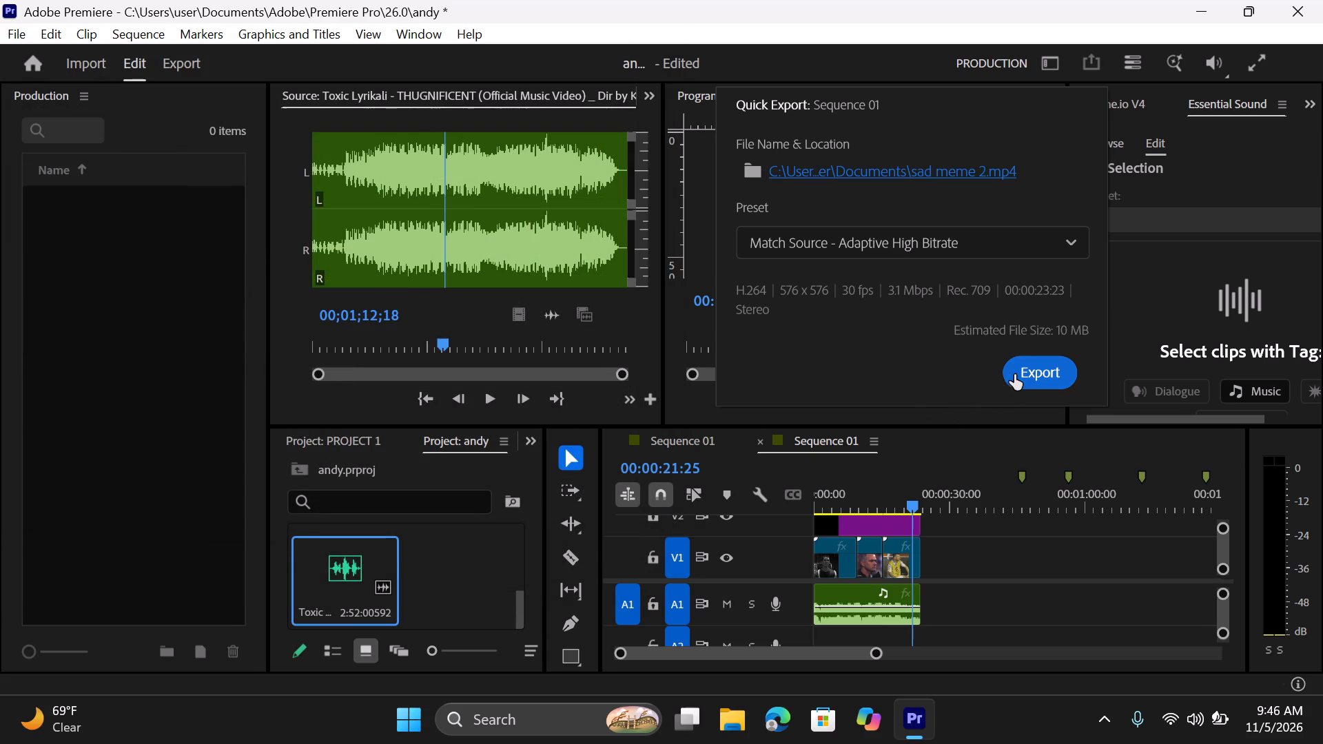
left_click(1016, 374)
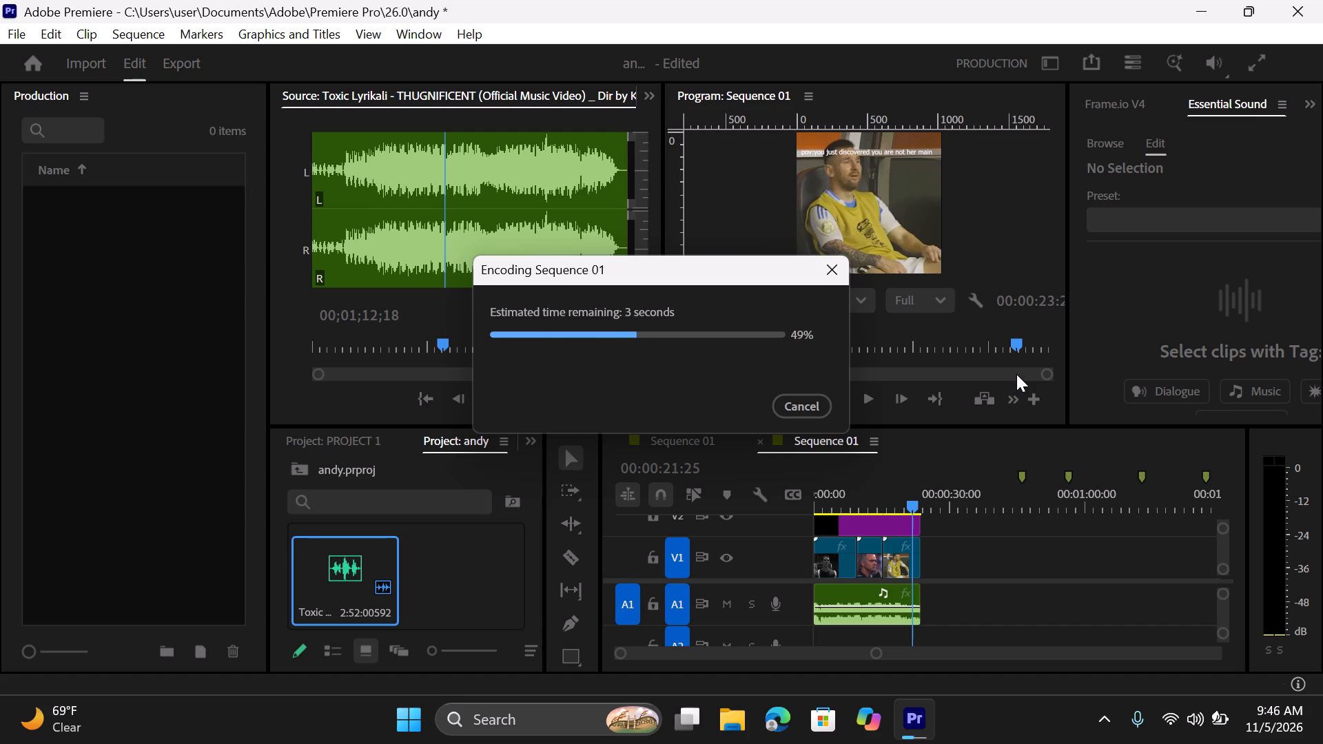
left_click(1016, 374)
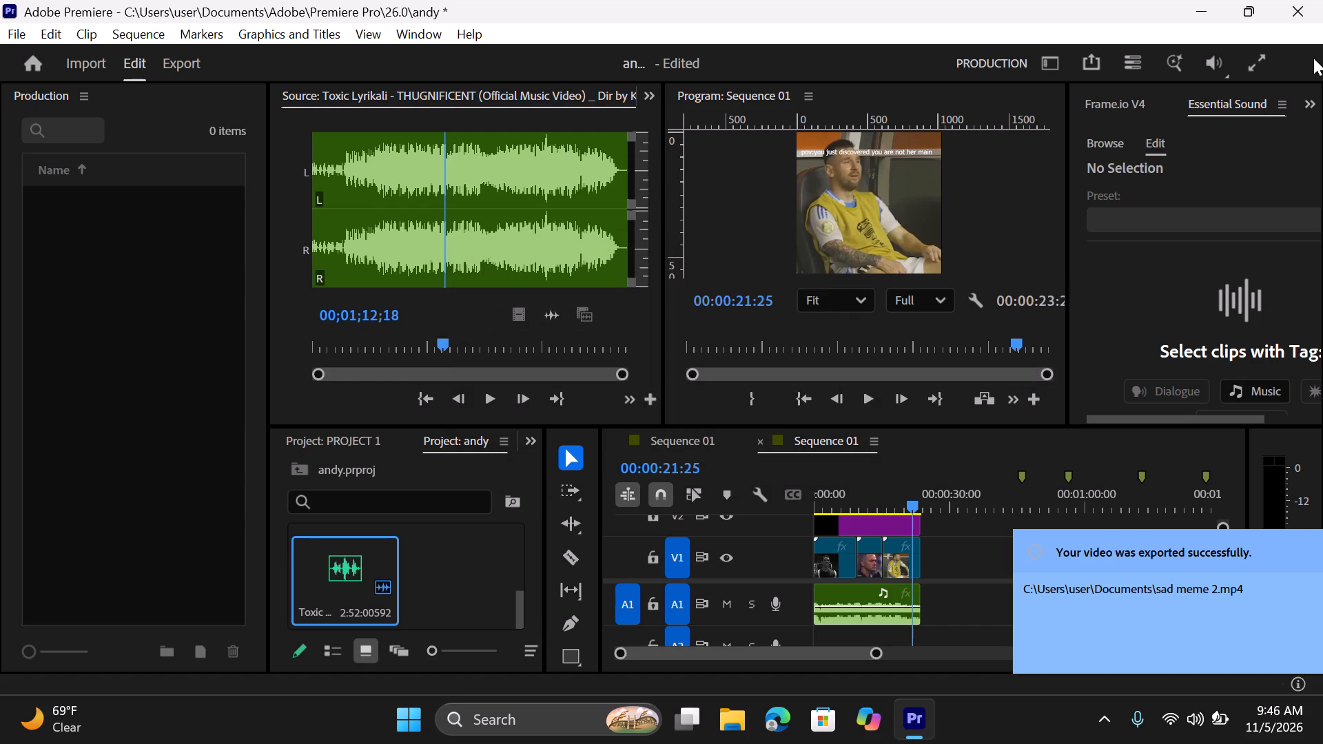
Minimize Premiere and launch Kuro from the desktop.
left_click(1200, 10)
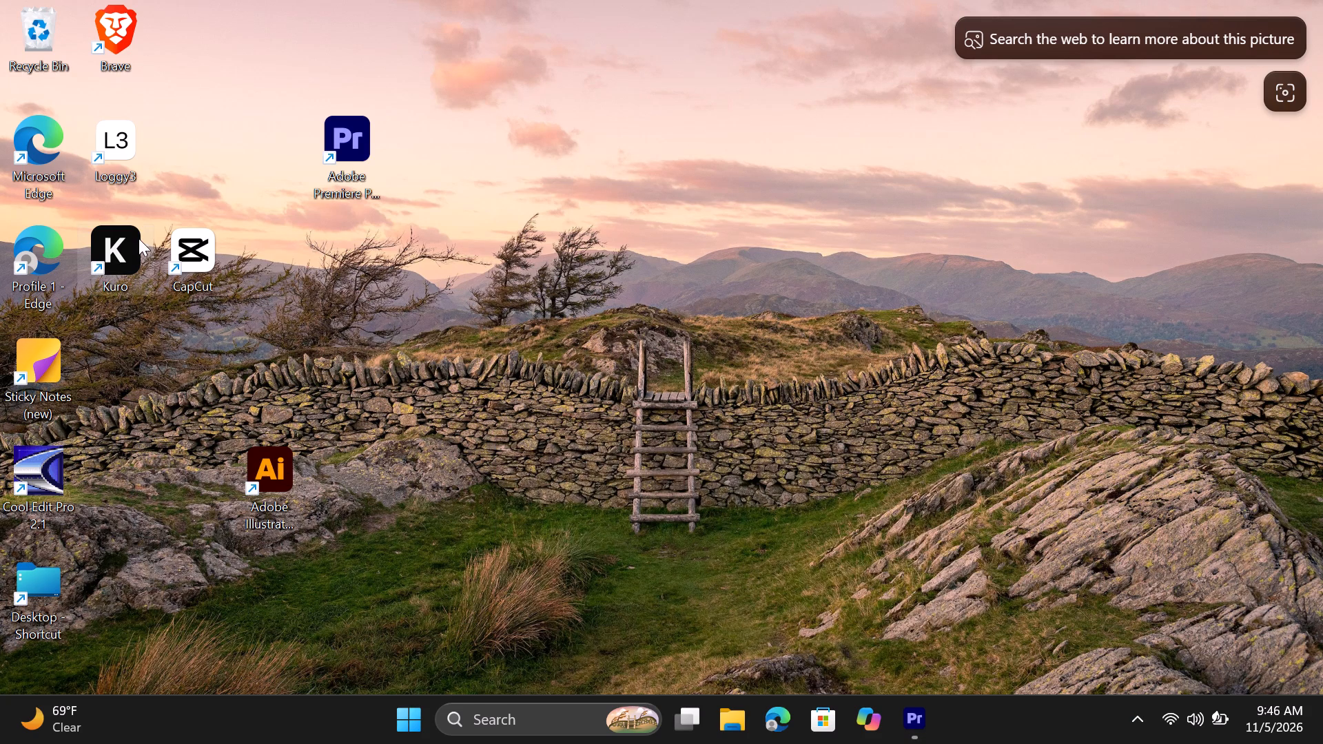
double_click(137, 245)
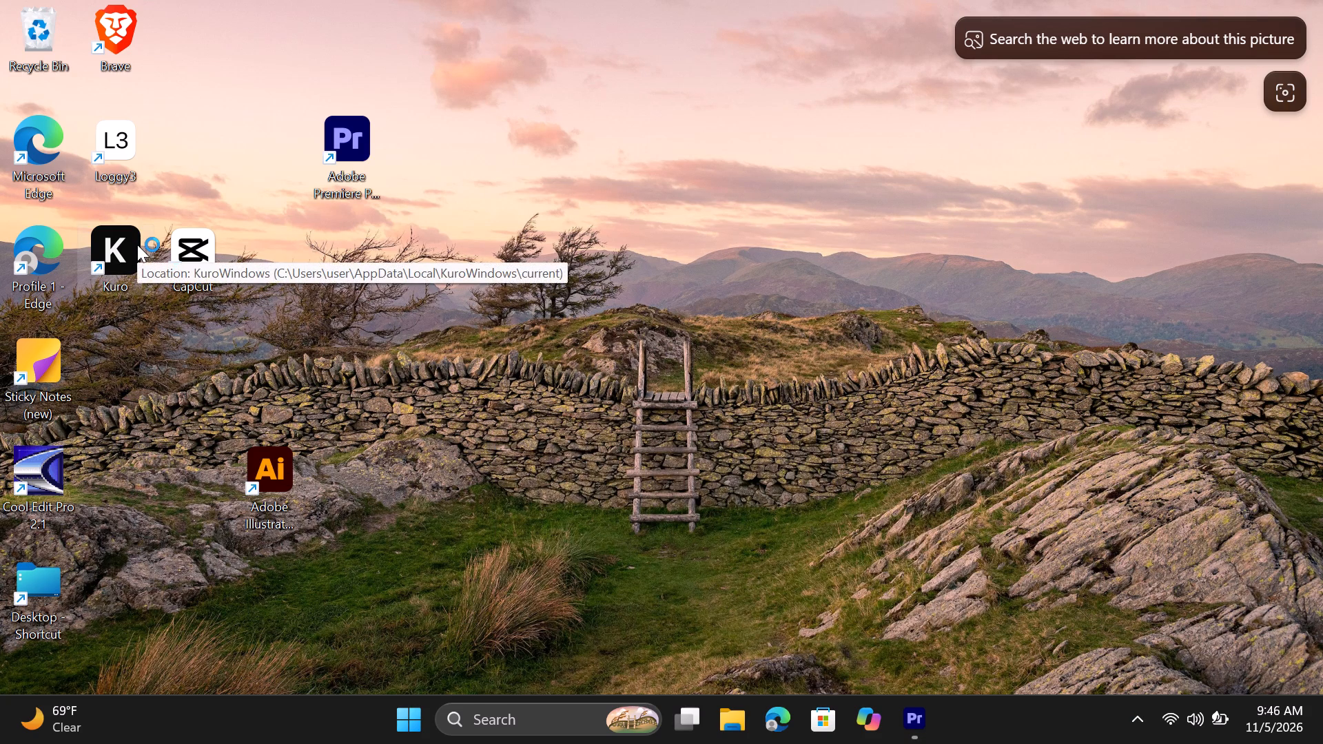
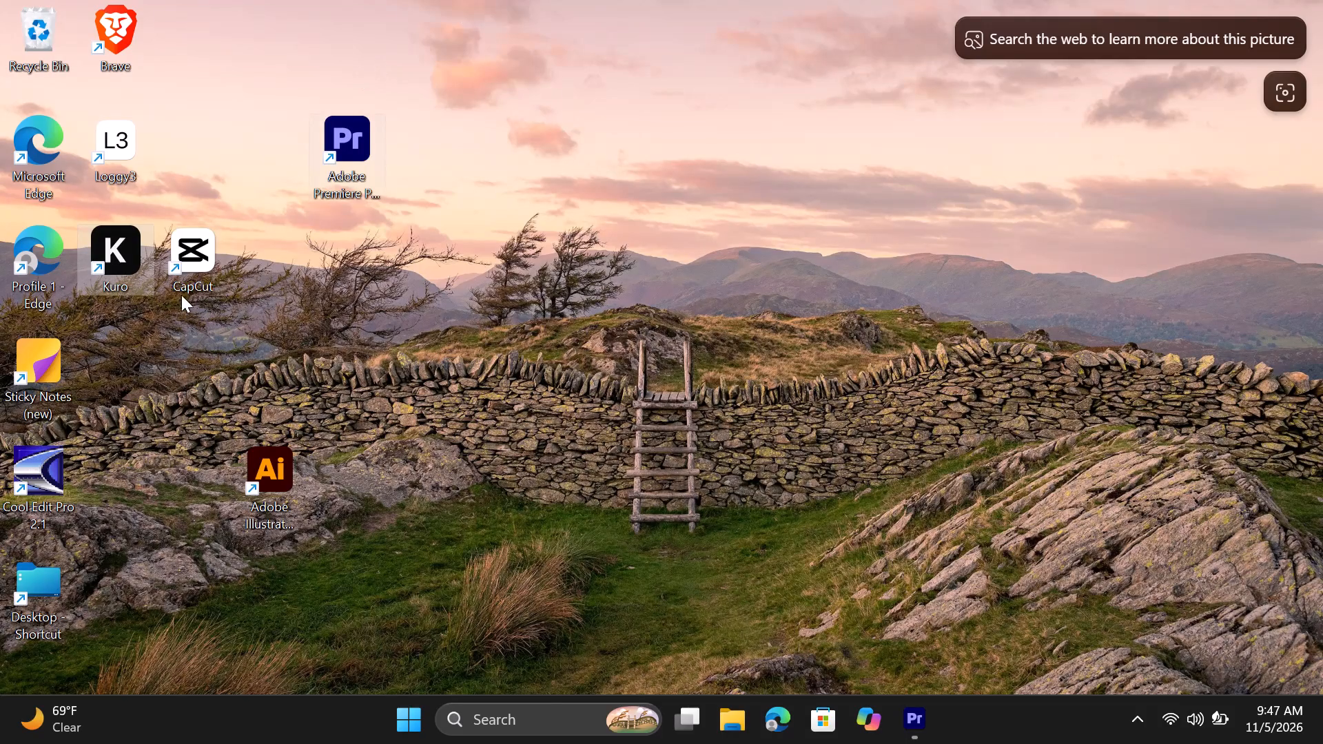
Switch from the desktop back to Adobe Premiere with the andy project.
double_click(360, 148)
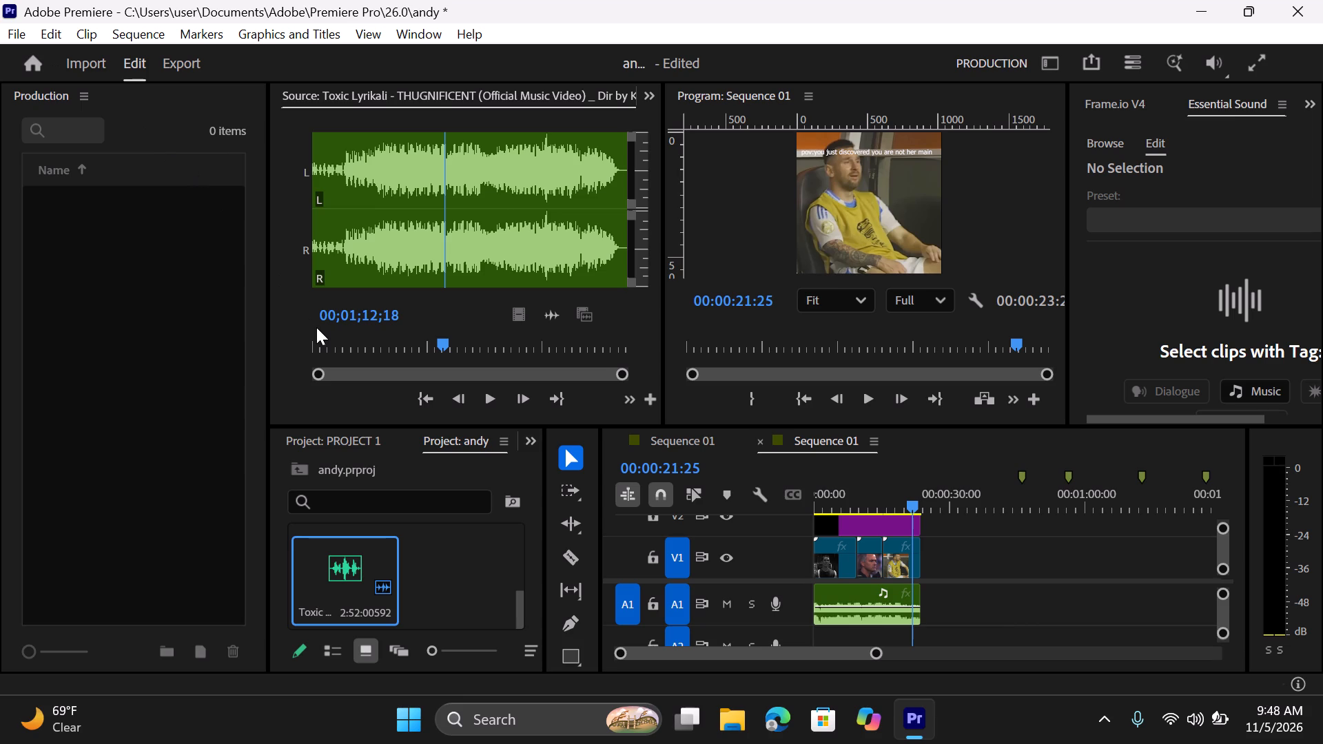
Save the andy project and go to the Home screen with the recent projects.
key("ctrl+s")
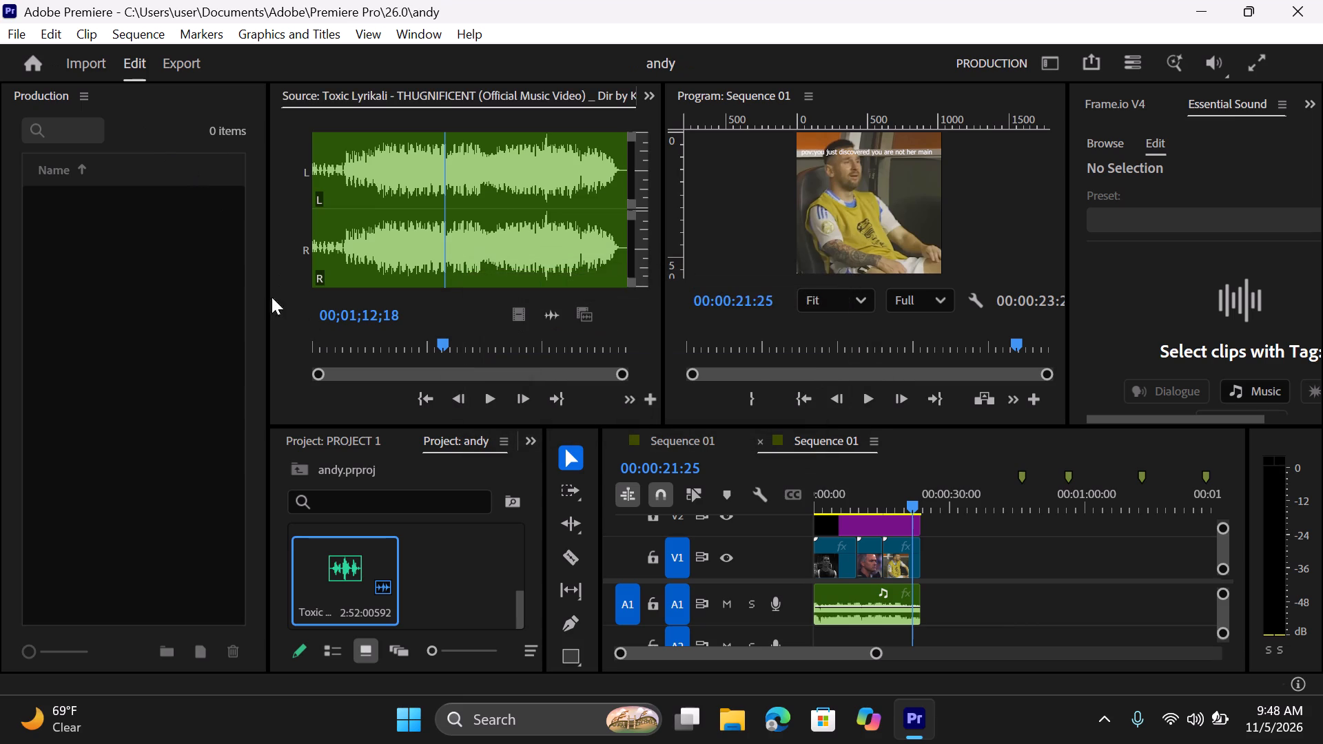
left_click(34, 76)
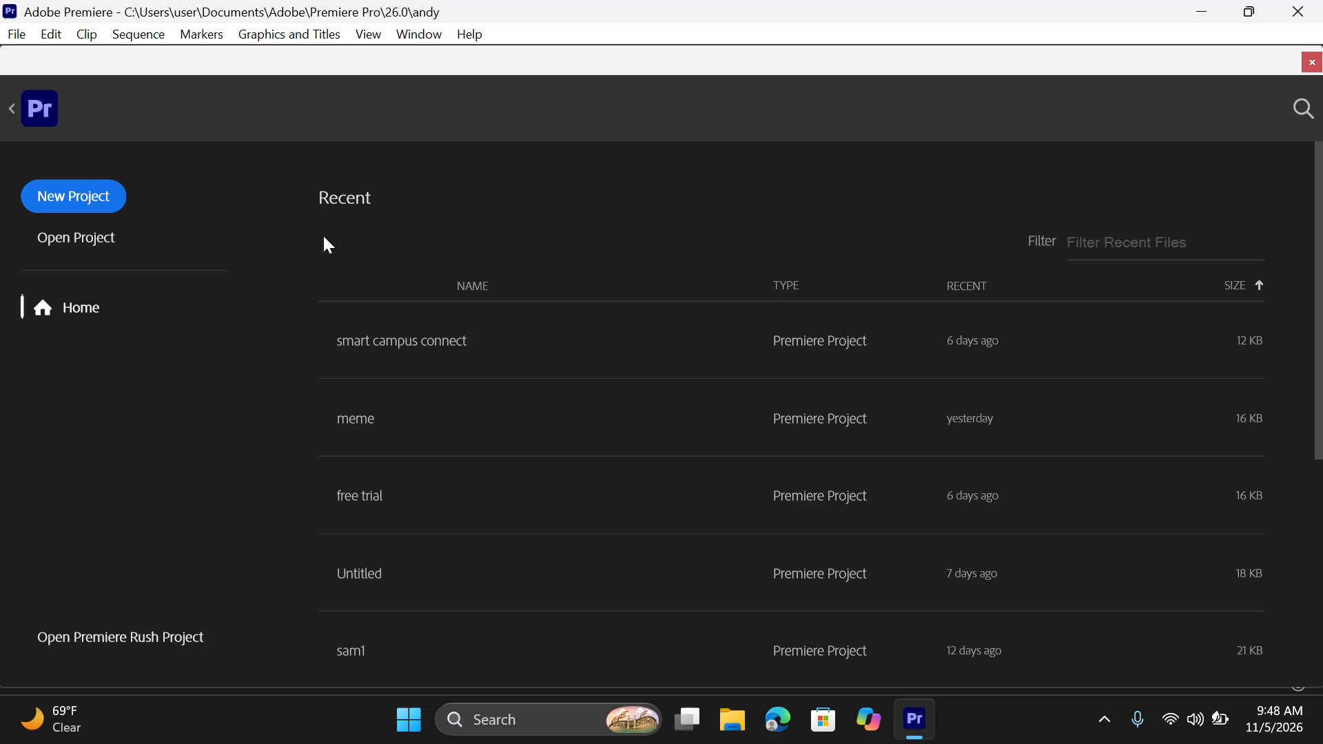